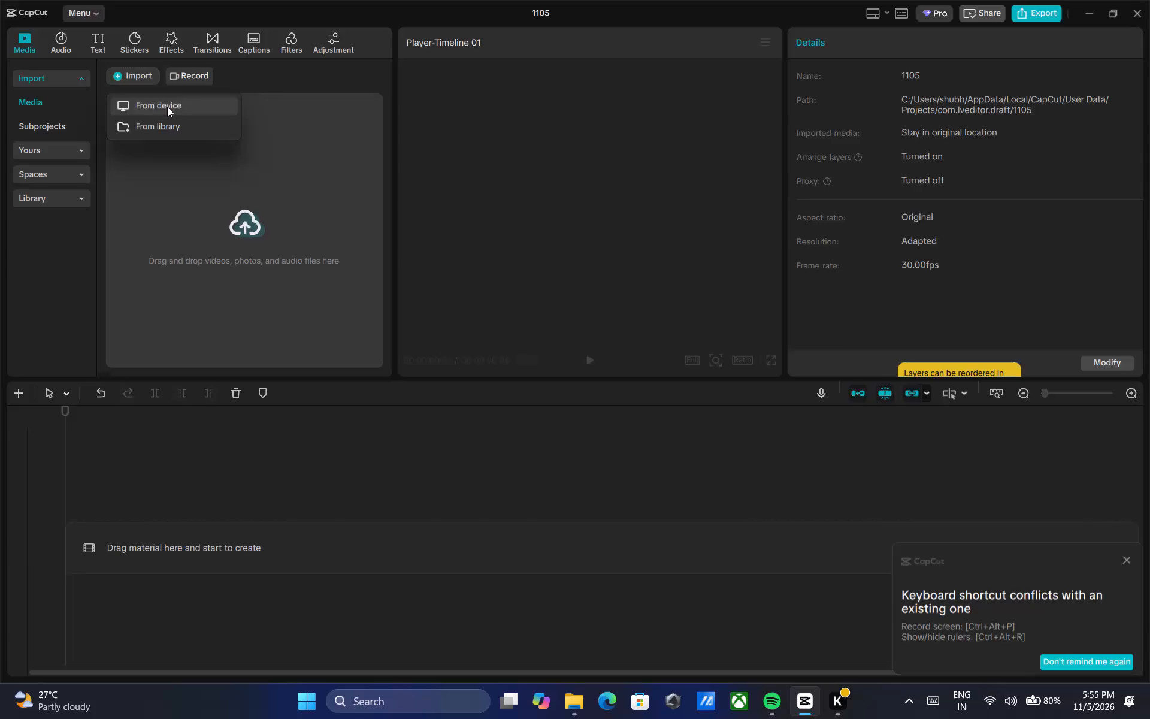
Import all the video files from the Downloads > sound effect folder into the project's media.
click(167, 107)
drag(213, 149, 250, 0)
drag(74, 204, 78, 209)
scroll(75, 206, down, 5)
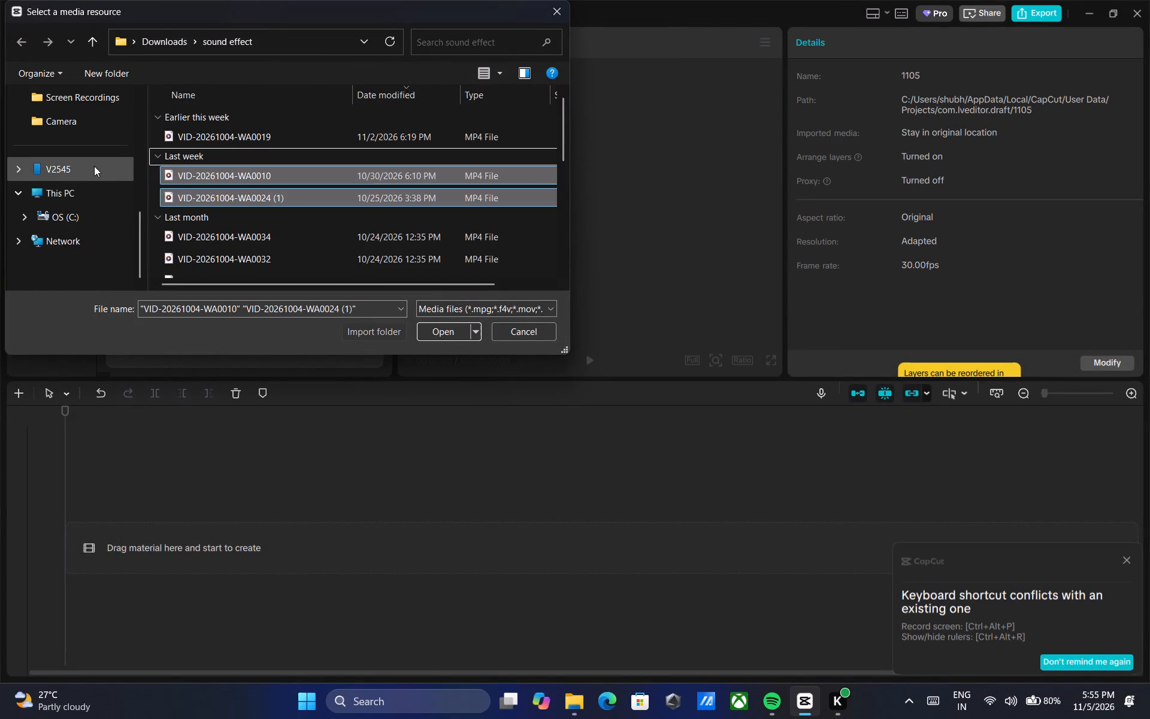
scroll(94, 157, up, 1)
click(83, 122)
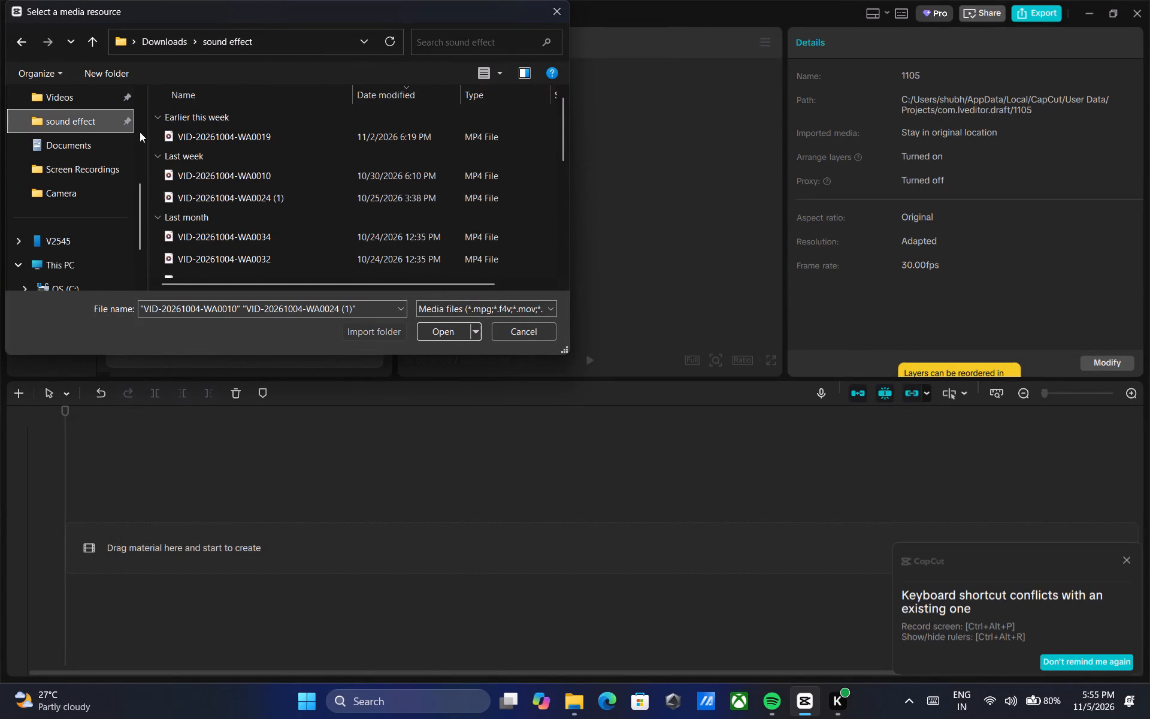
drag(157, 131, 252, 276)
scroll(226, 244, down, 10)
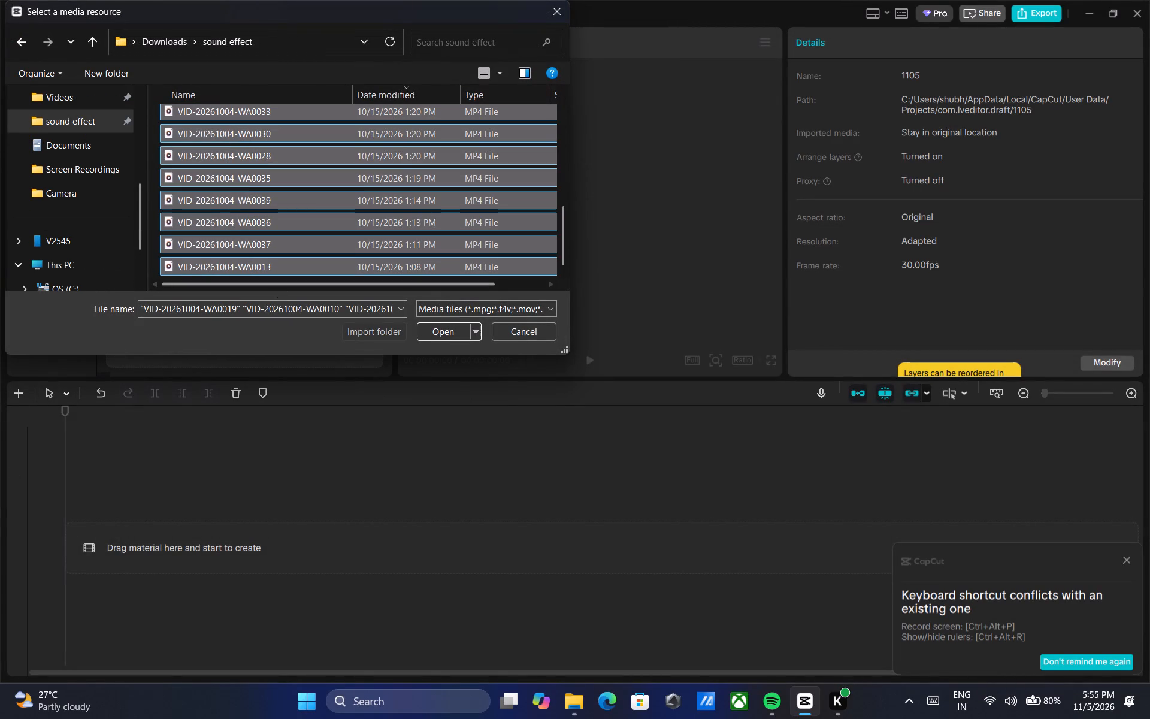
click(423, 330)
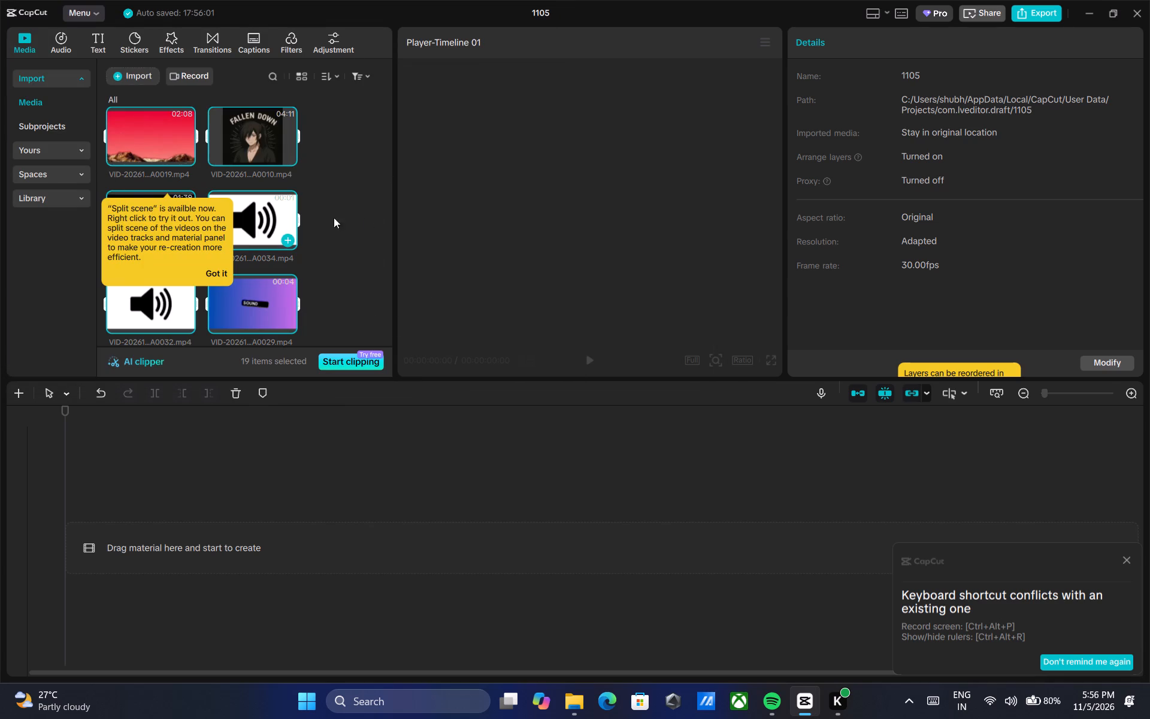
click(341, 193)
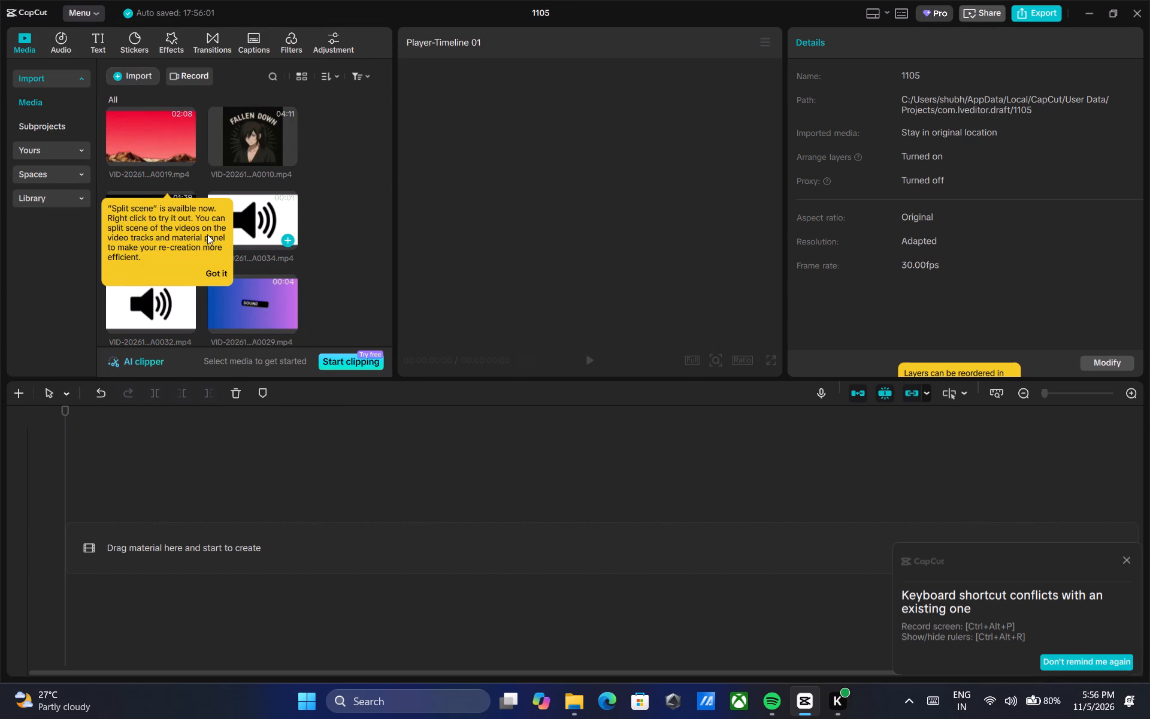
click(217, 273)
scroll(211, 252, down, 7)
scroll(204, 244, up, 1)
scroll(199, 234, down, 10)
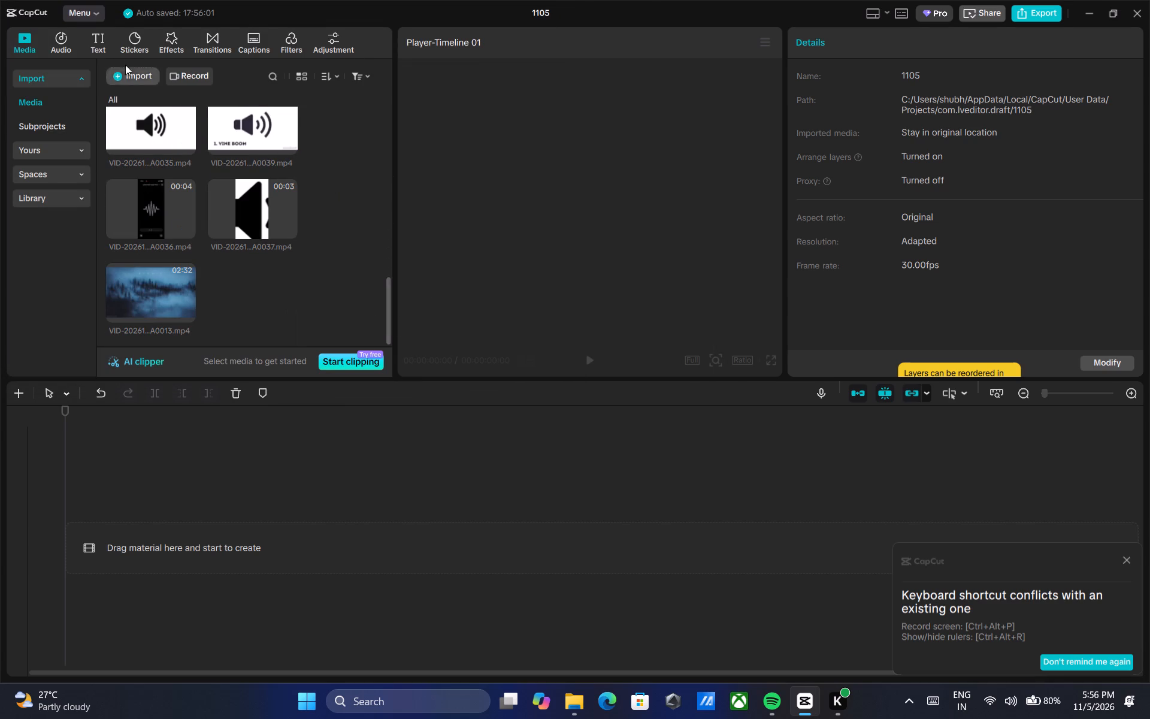
click(131, 72)
click(141, 107)
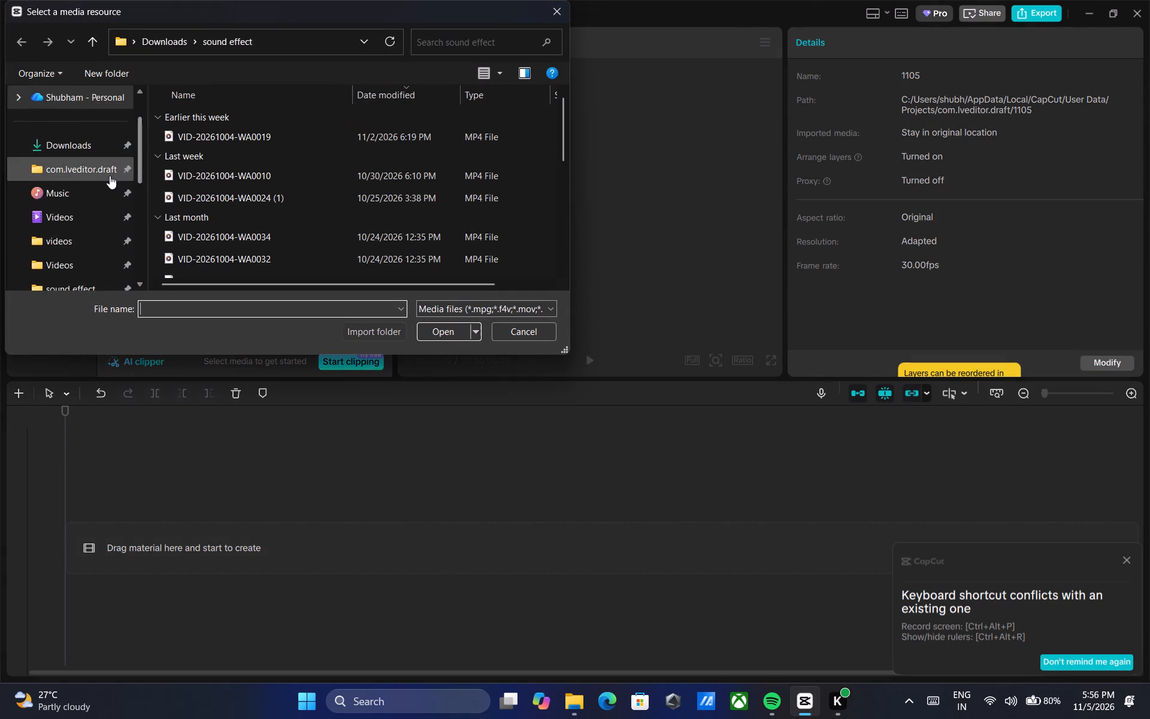
scroll(108, 179, down, 2)
click(90, 194)
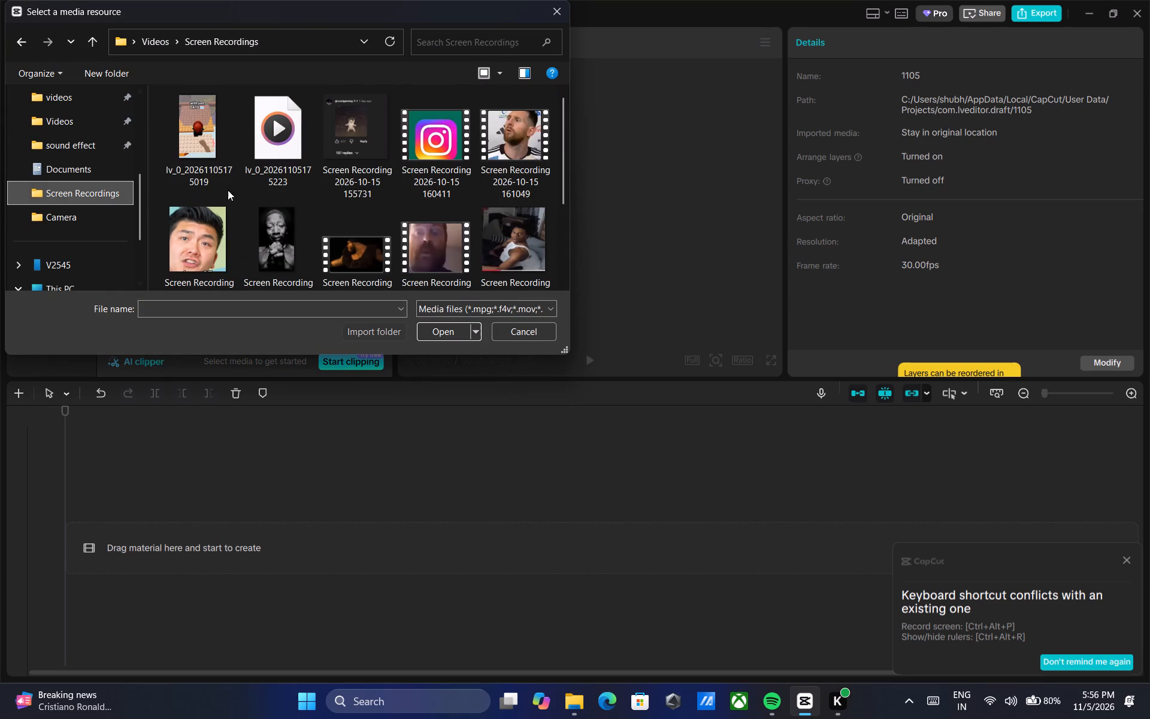
drag(283, 199, 174, 152)
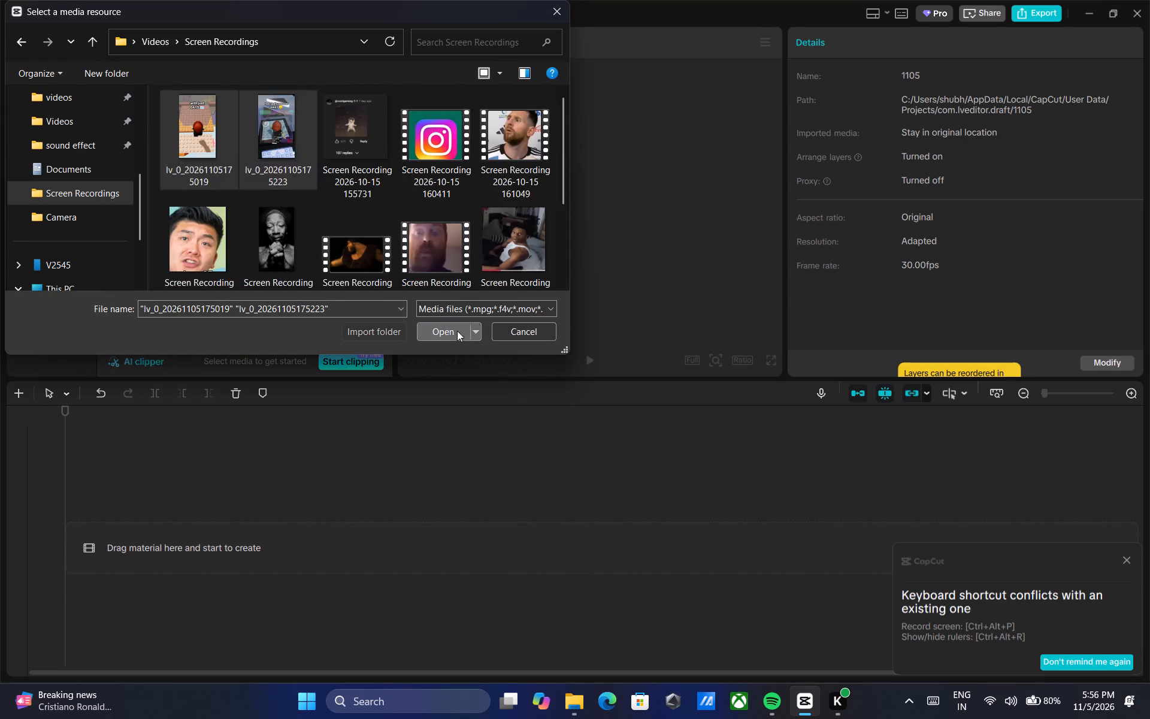
click(457, 331)
scroll(234, 218, down, 5)
click(526, 252)
click(496, 262)
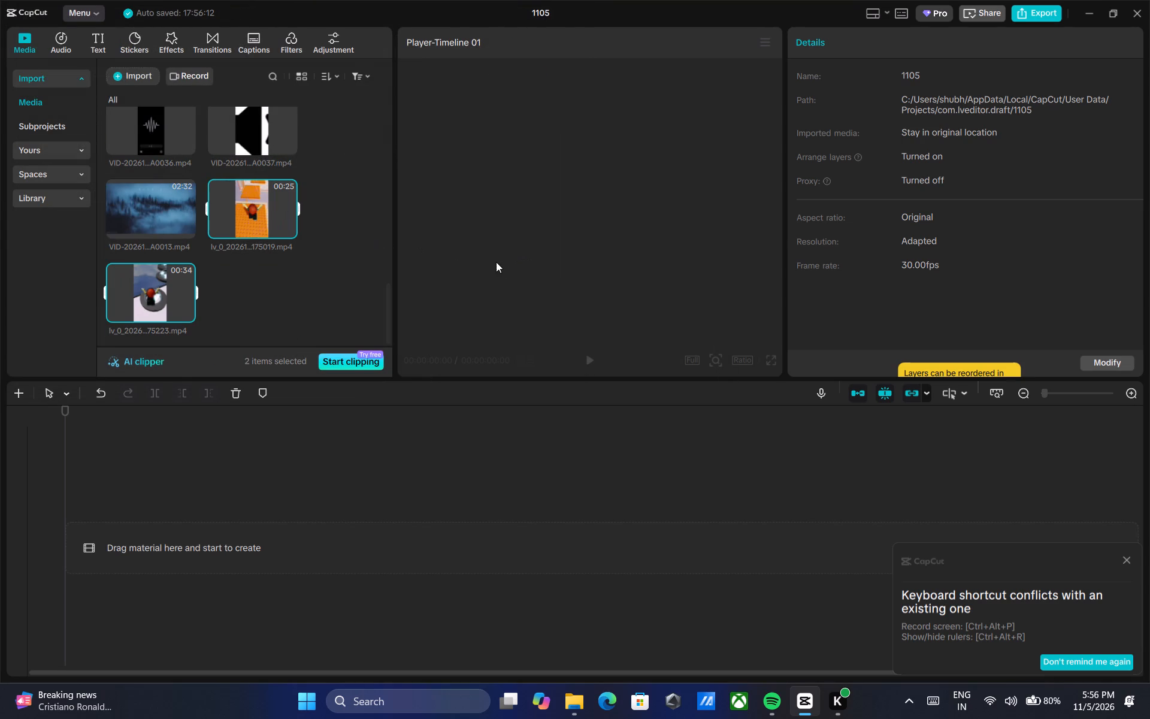
Preview the two imported lv_0 clips and add lv_0_20261105175223.mp4 to the timeline.
click(242, 216)
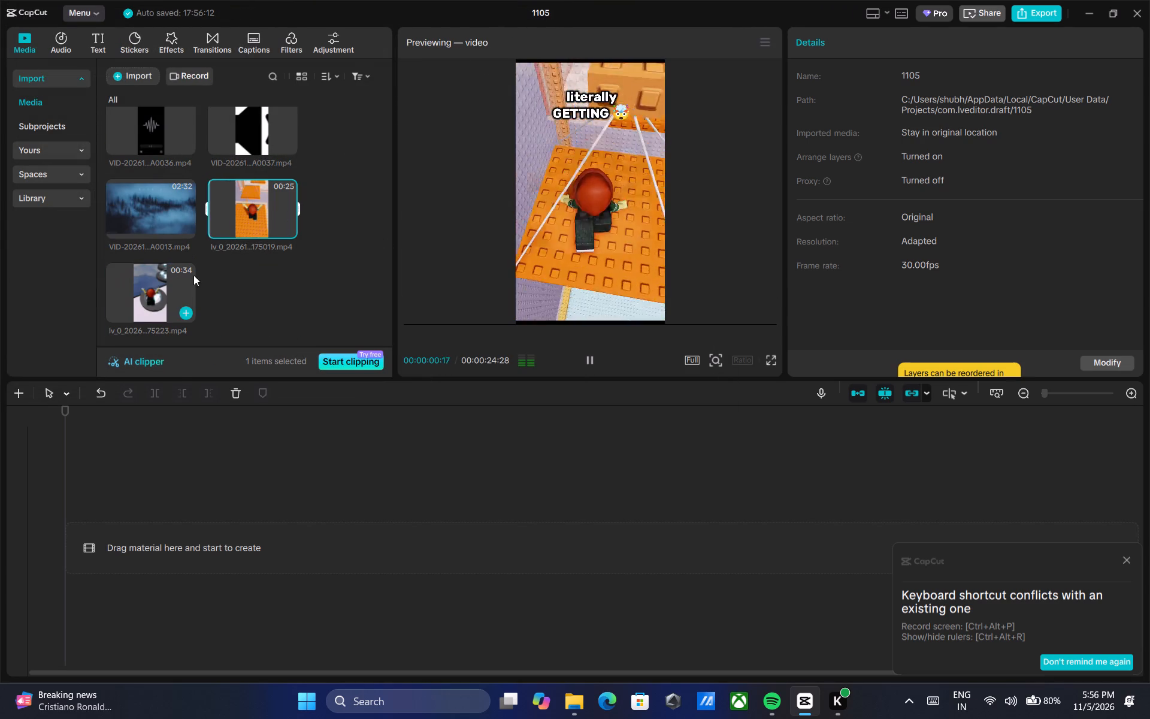
click(589, 362)
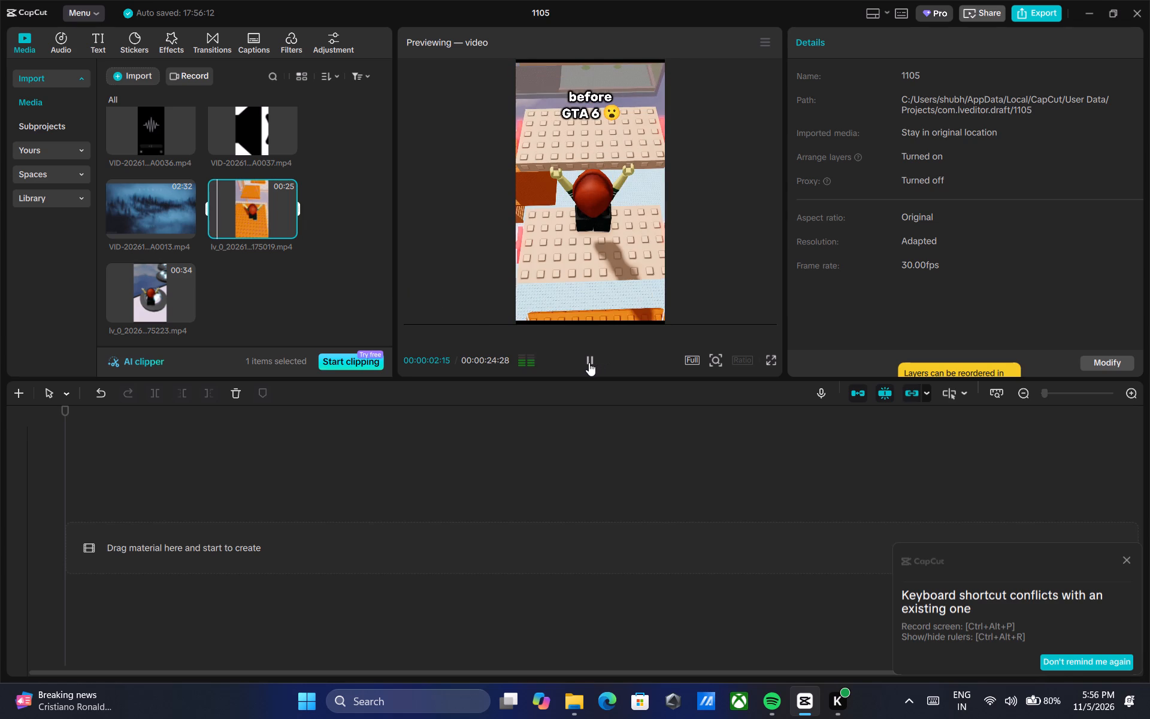
click(169, 291)
click(188, 311)
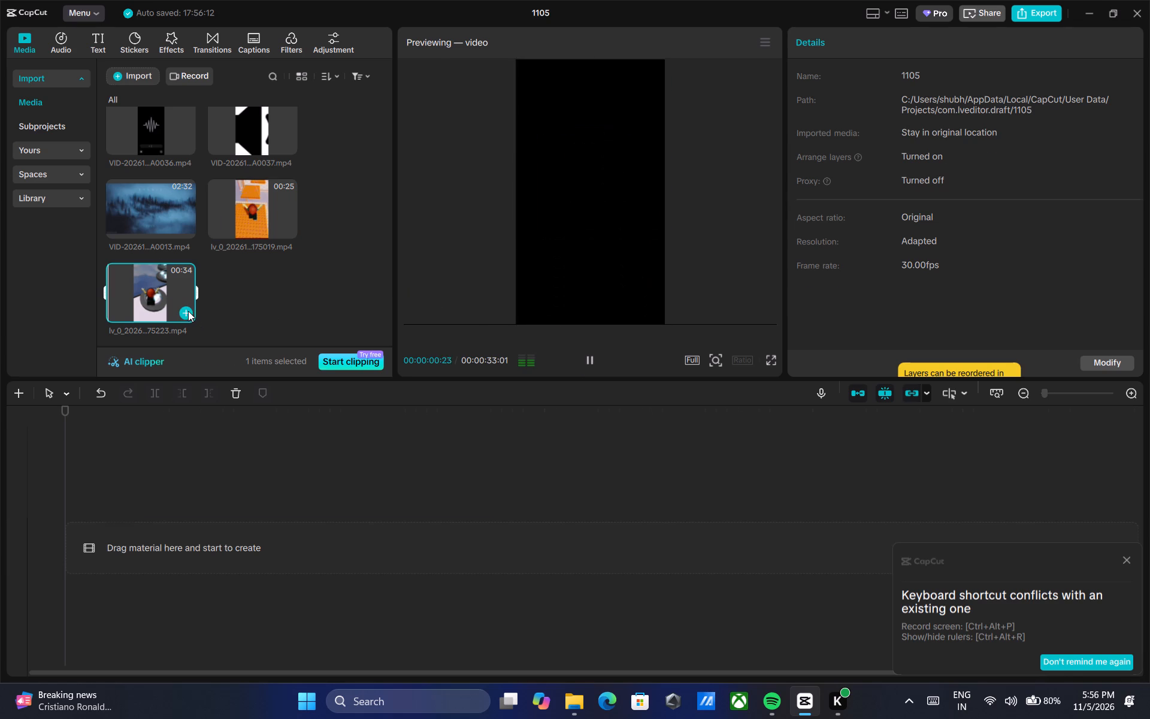
Switch to Spotify, pause the playing song, and return to CapCut.
click(775, 699)
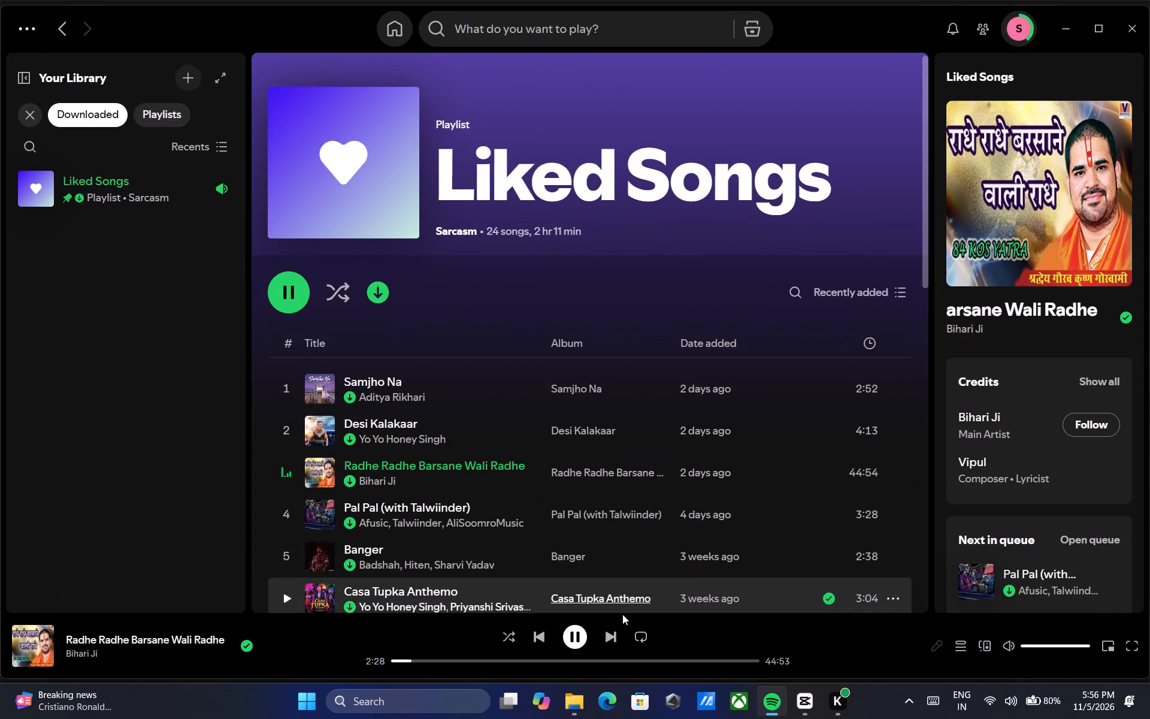
click(578, 627)
click(797, 703)
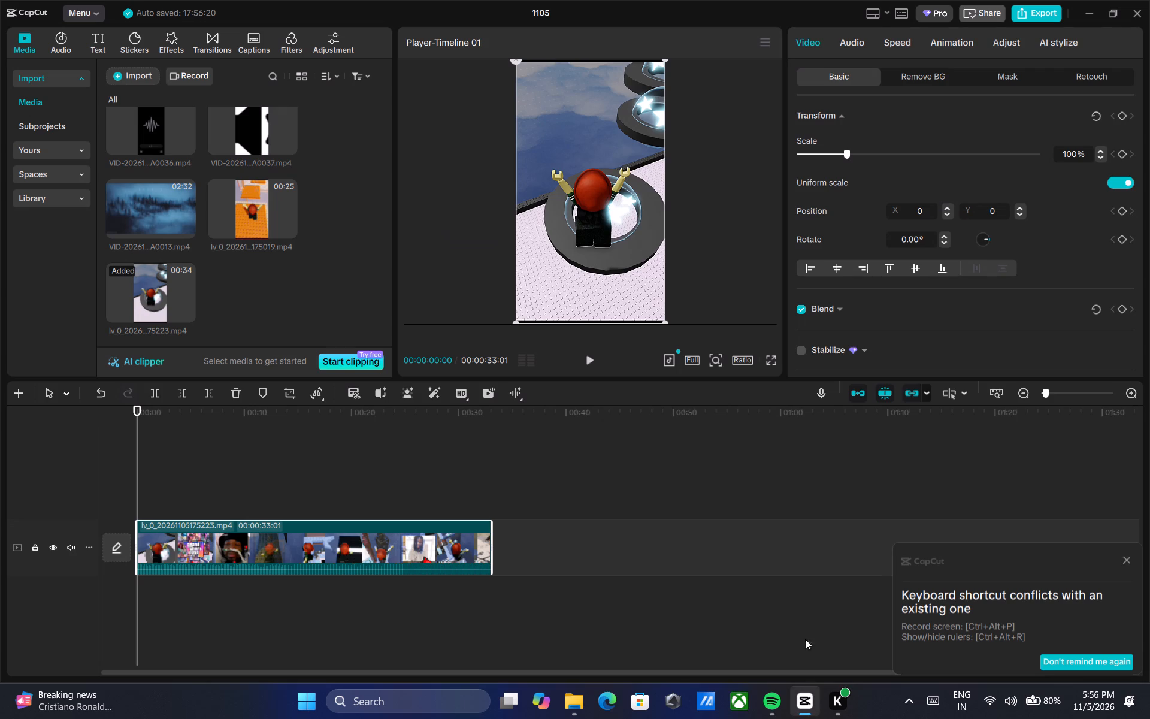
Move the lv_0_20261105175223.mp4 clip onto a new track above the main track, starting at 00:00.
ctrl+scroll(601, 461, up, 6)
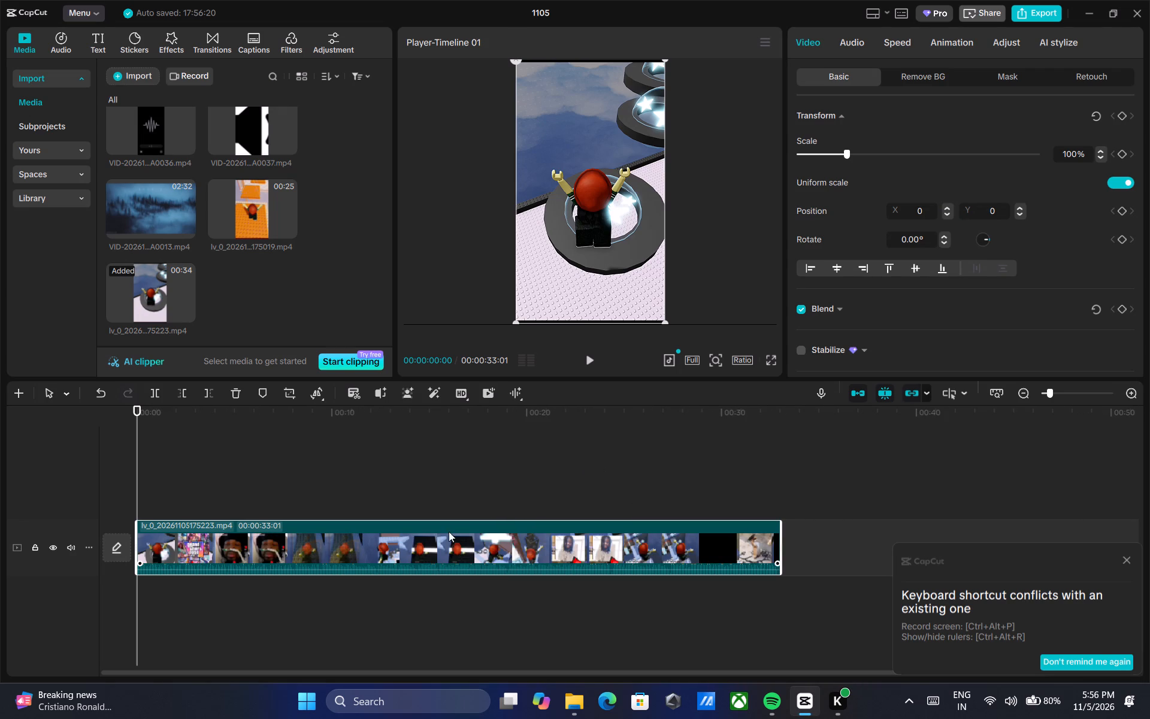
drag(414, 543, 373, 480)
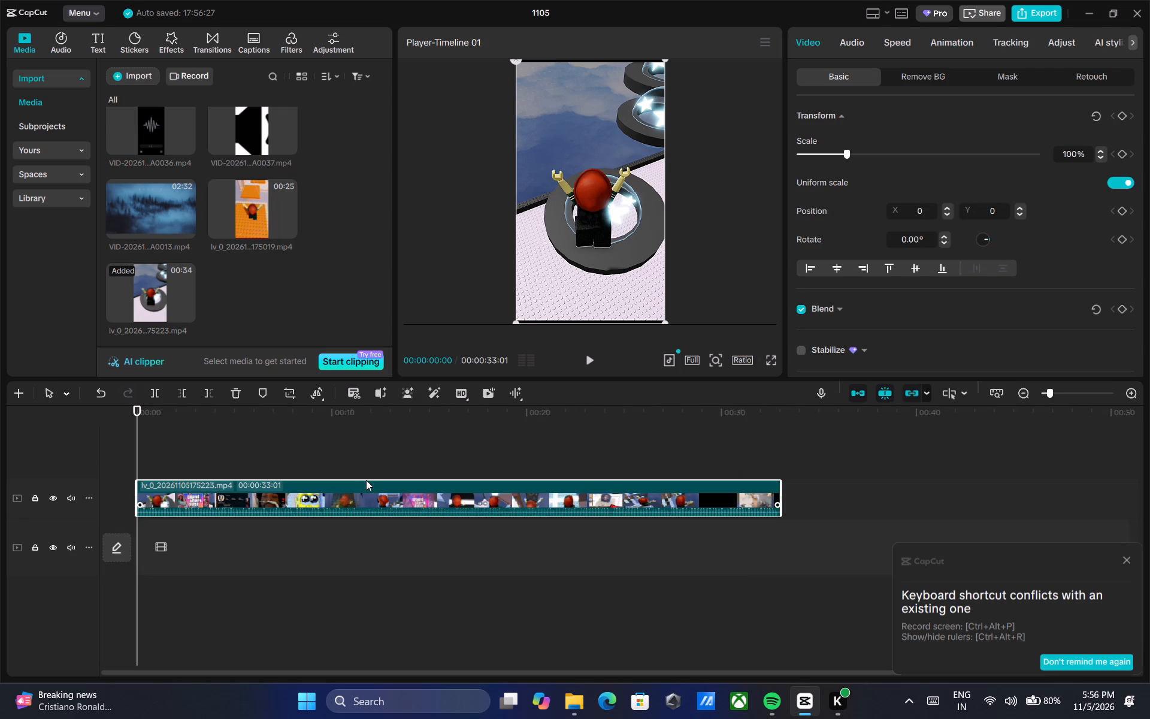
drag(273, 493, 251, 446)
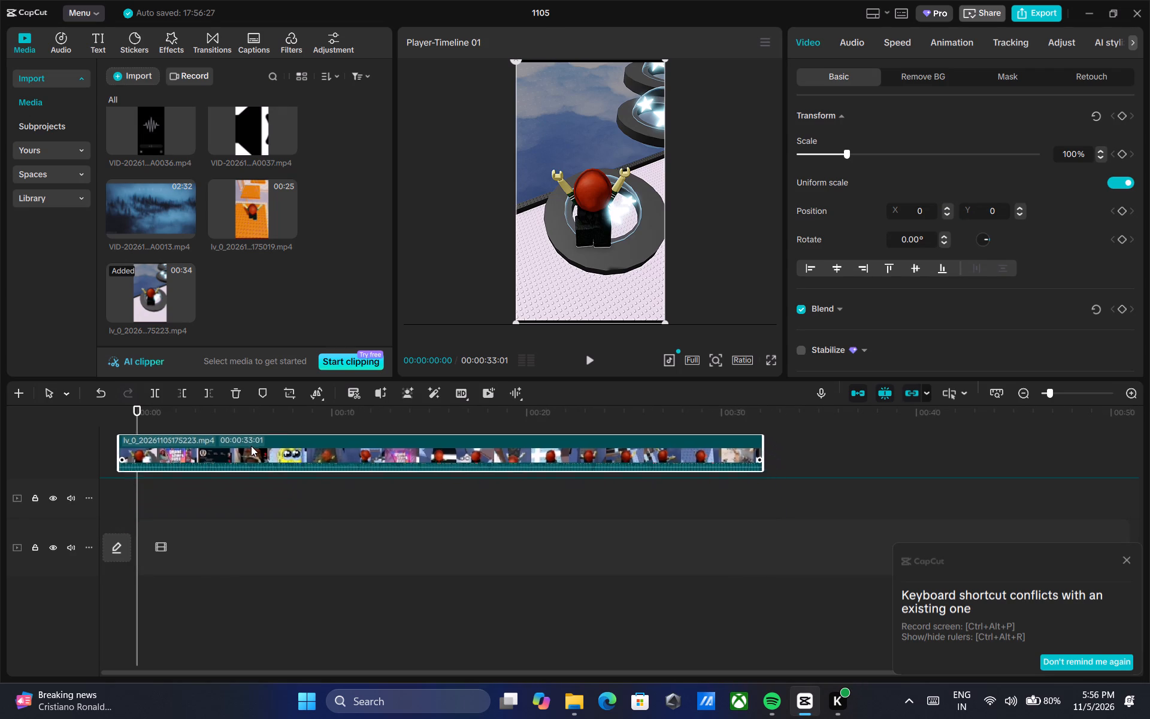
drag(251, 446, 250, 445)
Place VID-20261004-WA0037.mp4 on a track directly below the gameplay clip, aligned to the timeline start, with the playhead at 00:00:00:10.
triple_click(591, 357)
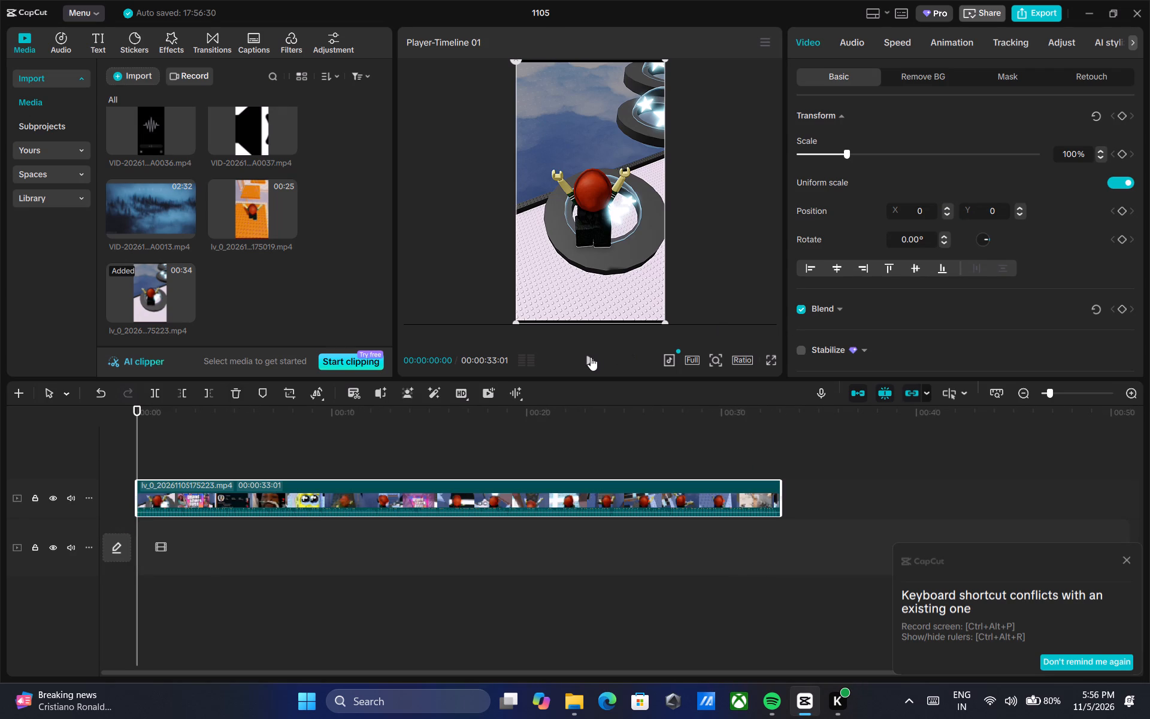
click(591, 357)
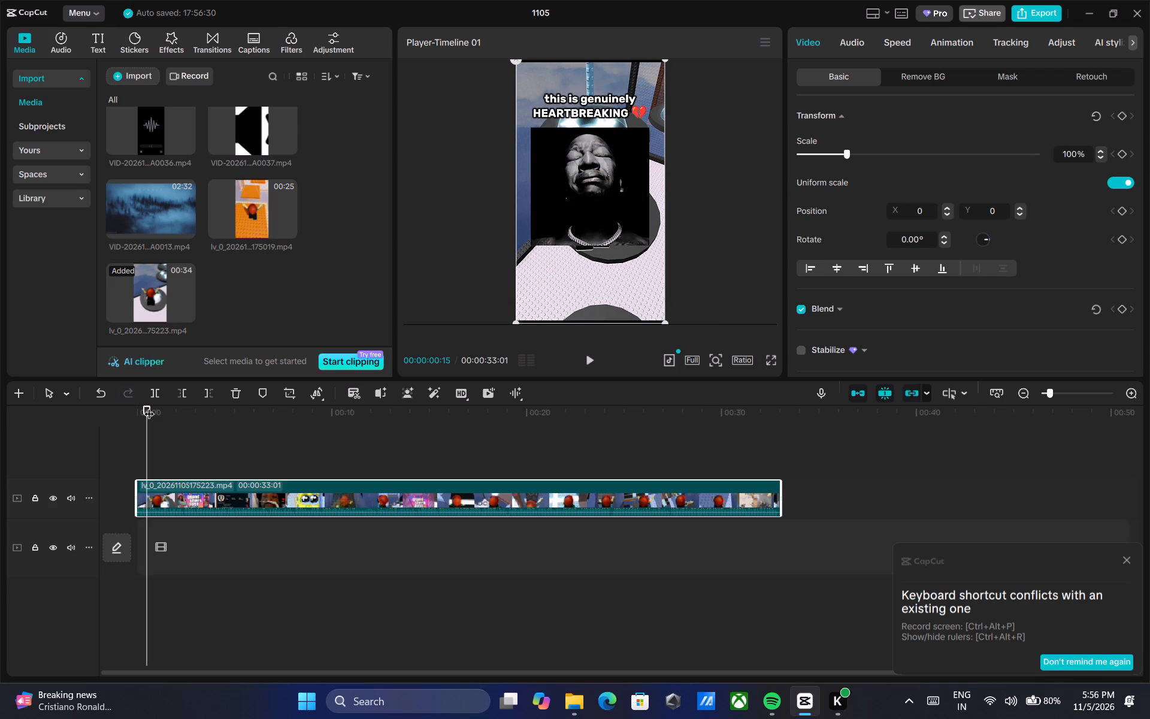
drag(149, 406, 144, 406)
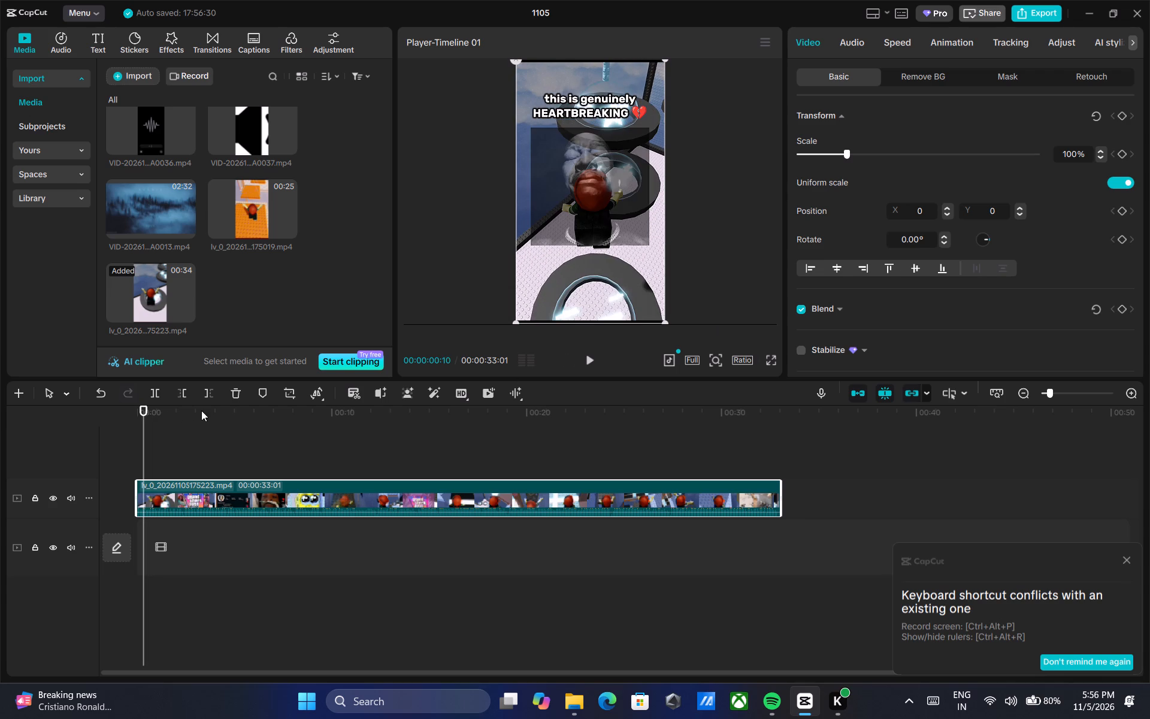
scroll(264, 258, up, 1)
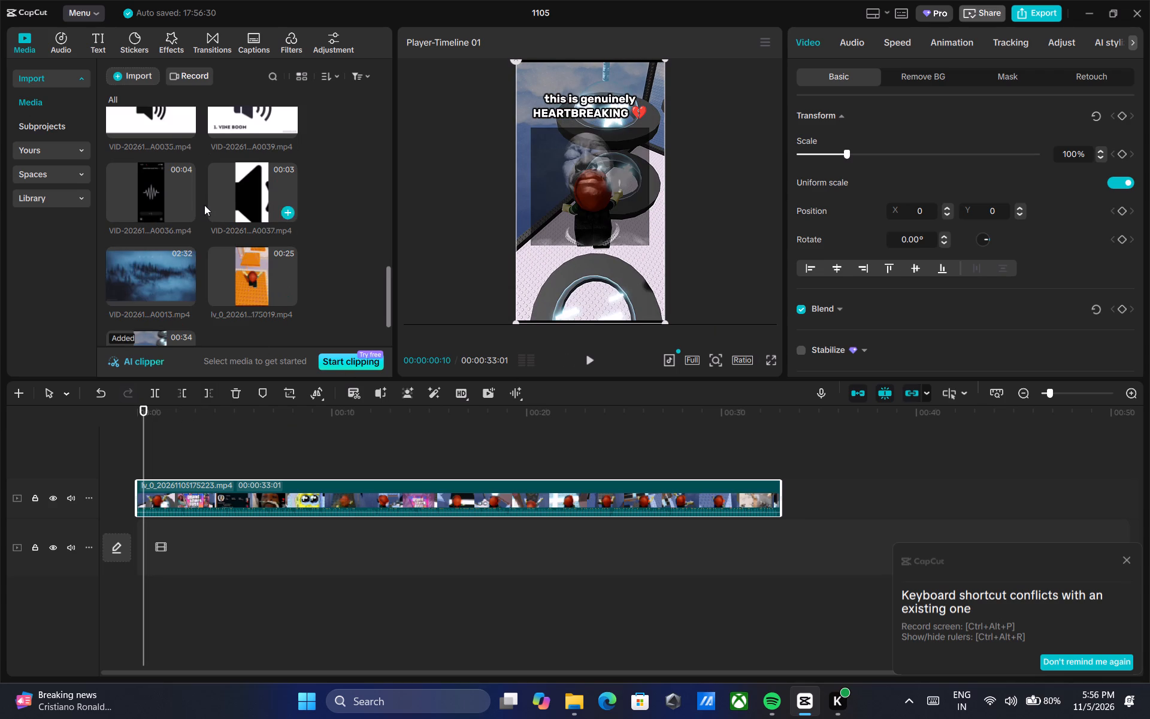
drag(254, 180, 180, 519)
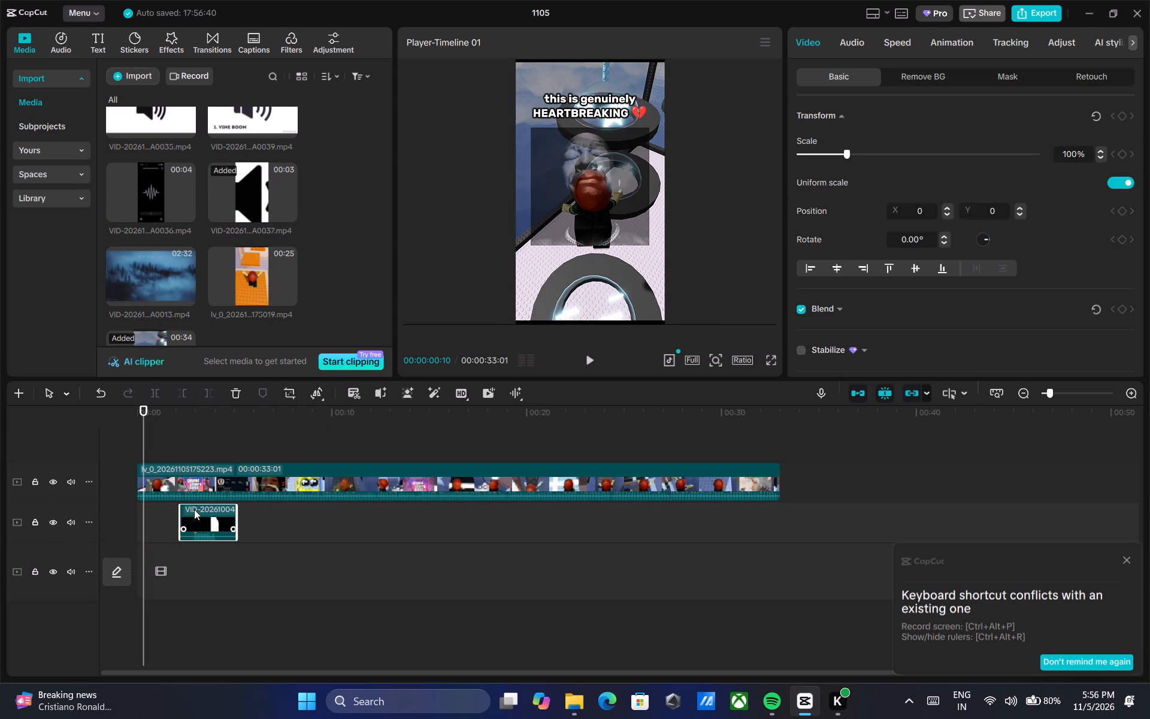
drag(204, 516, 156, 515)
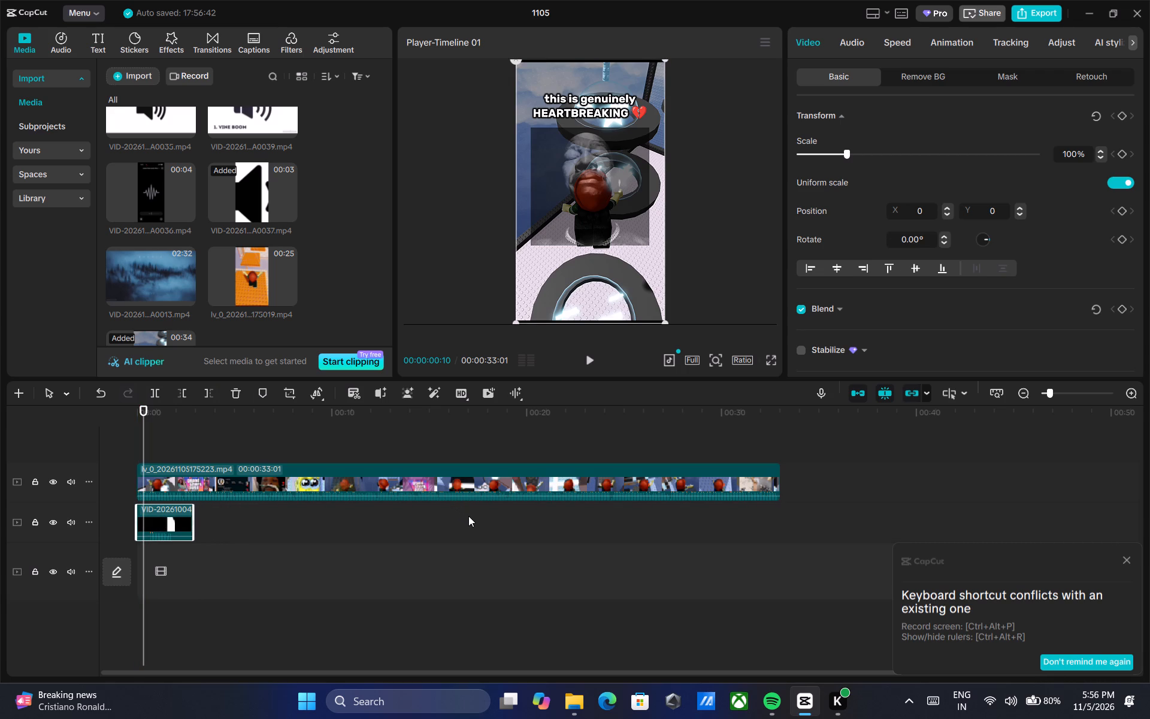
Split the WA0037 clip at 00:00:00:10, delete its leading piece, and move the remainder to the timeline start.
ctrl+scroll(468, 516, up, 12)
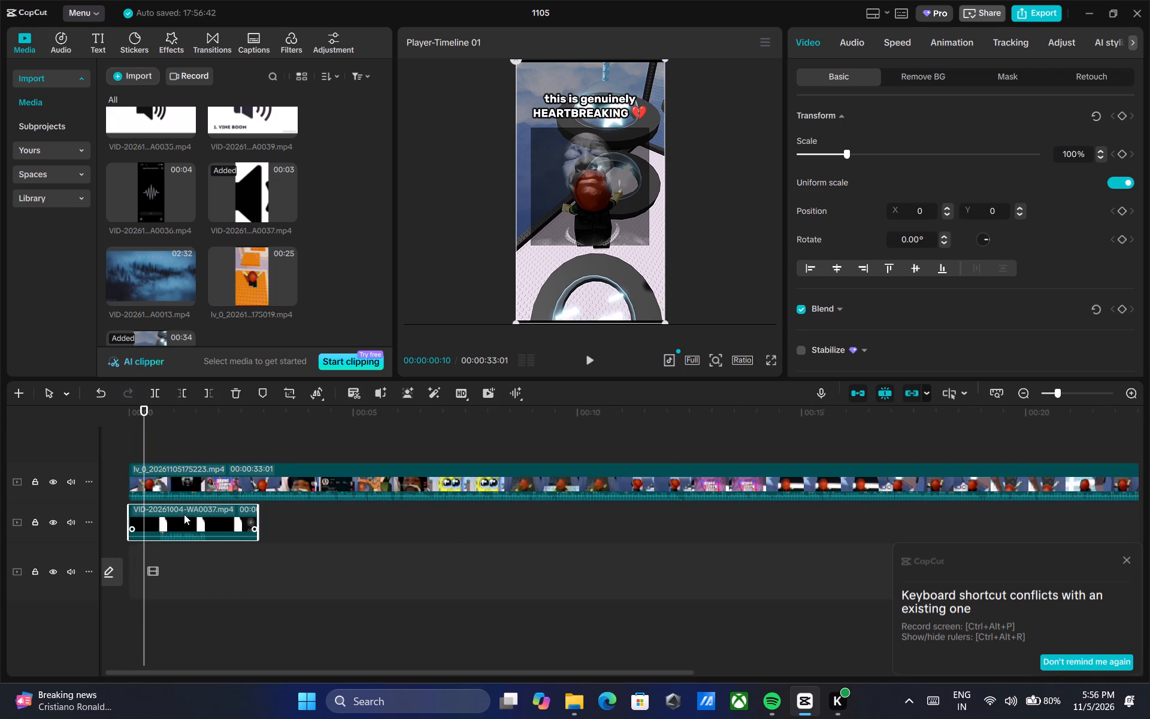
key(ctrl+b)
click(137, 516)
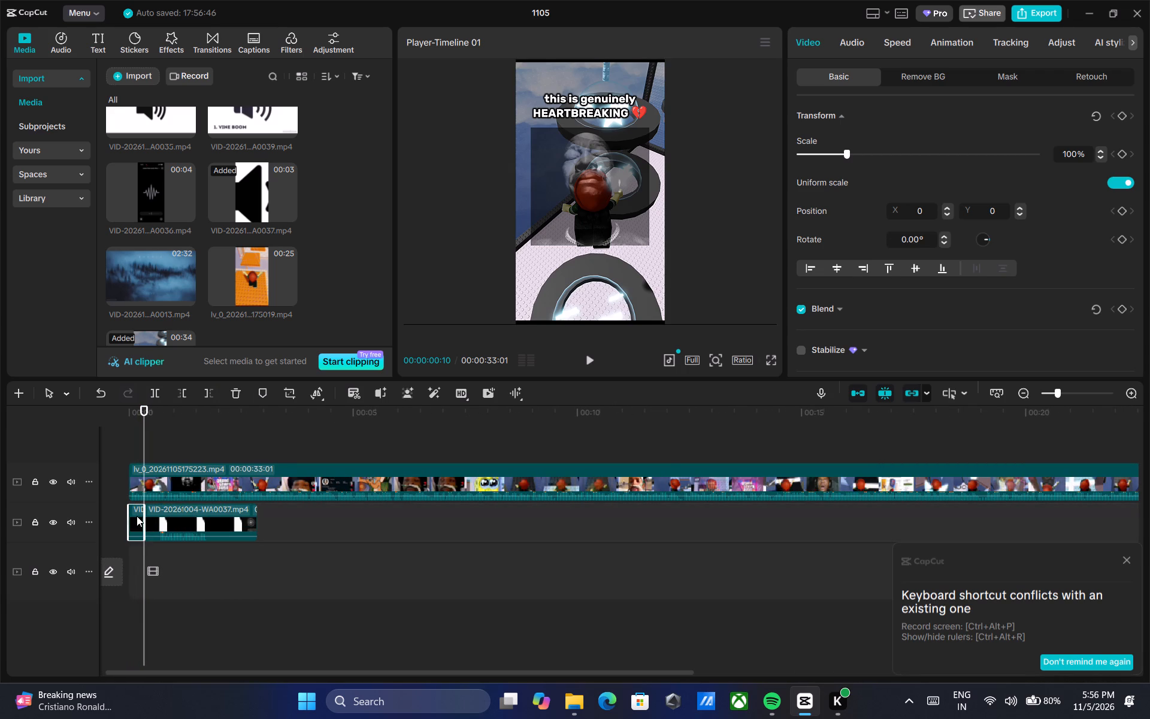
key(Delete)
drag(177, 512, 165, 512)
Lower the WA0037 clip's volume to -6.5 dB and play back the opening to check it.
click(833, 40)
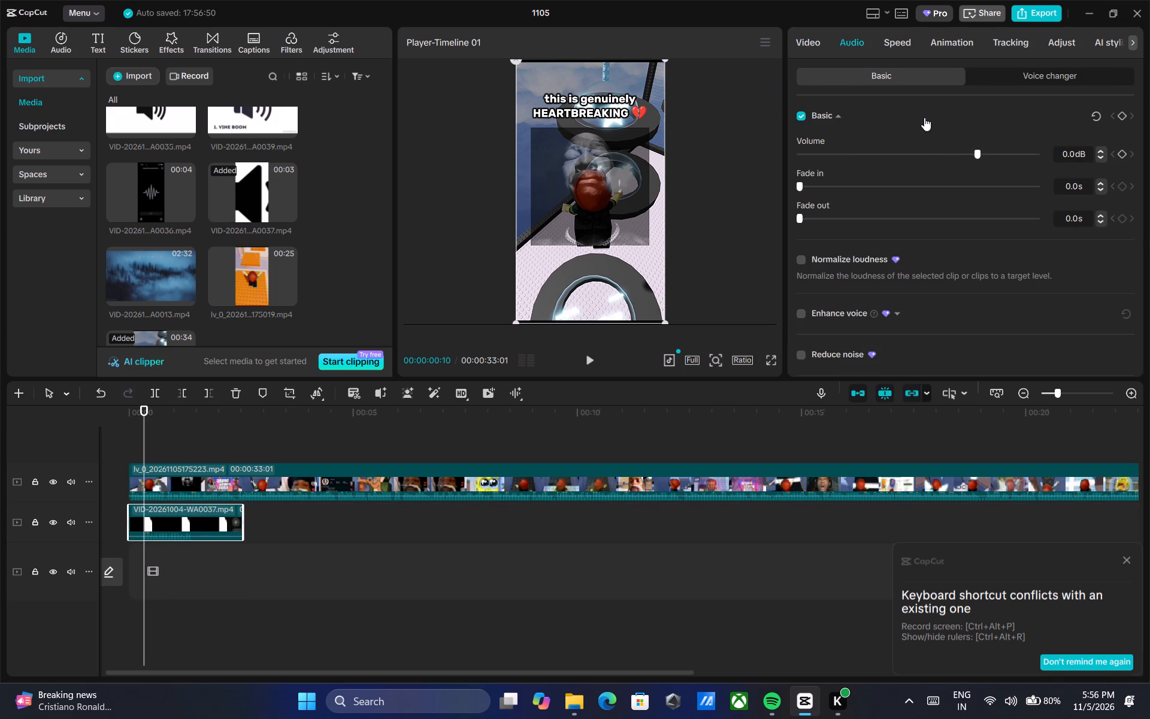
click(955, 153)
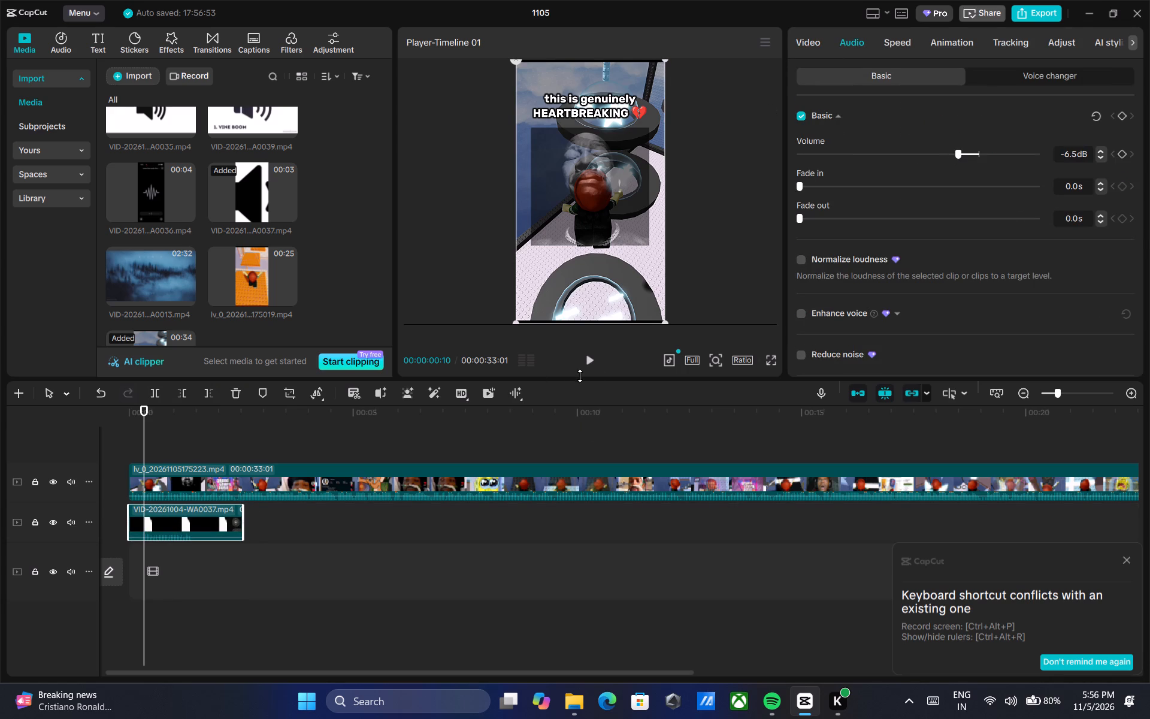
click(590, 362)
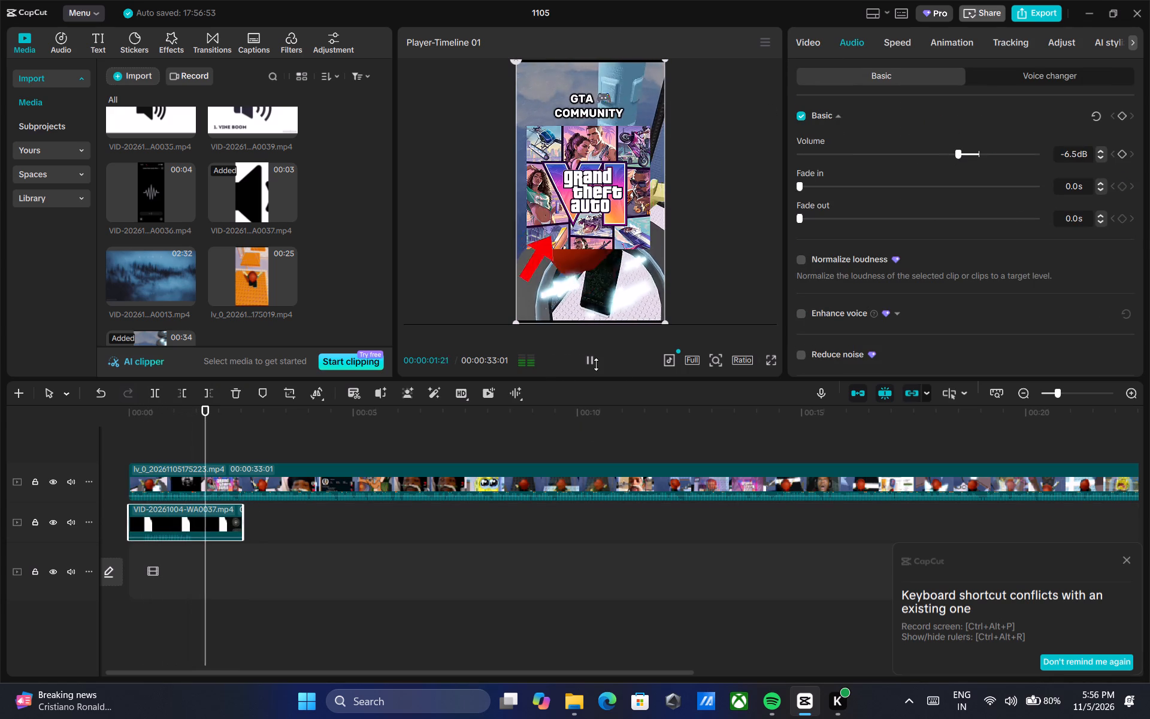
click(587, 359)
Set the playhead to 00:00:01:19 and place VID-20261004-WA0036.mp4 on its own track below the gameplay clip, starting about 0.5 s in.
drag(228, 411, 225, 411)
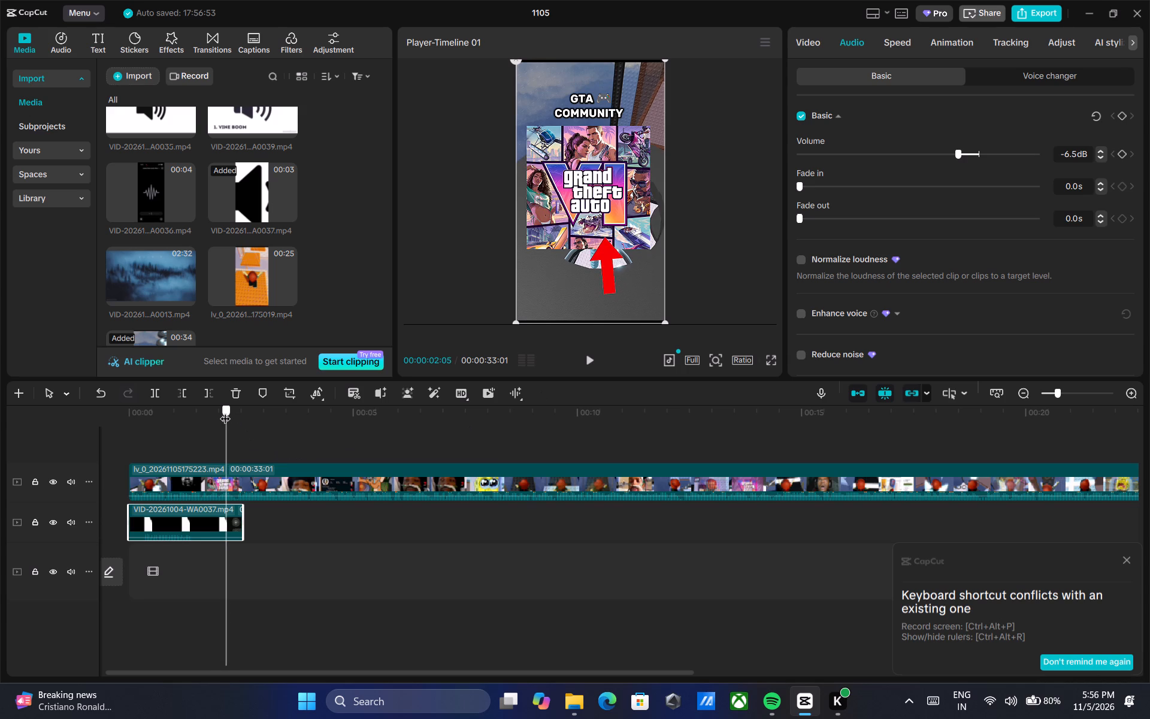
drag(225, 411, 211, 411)
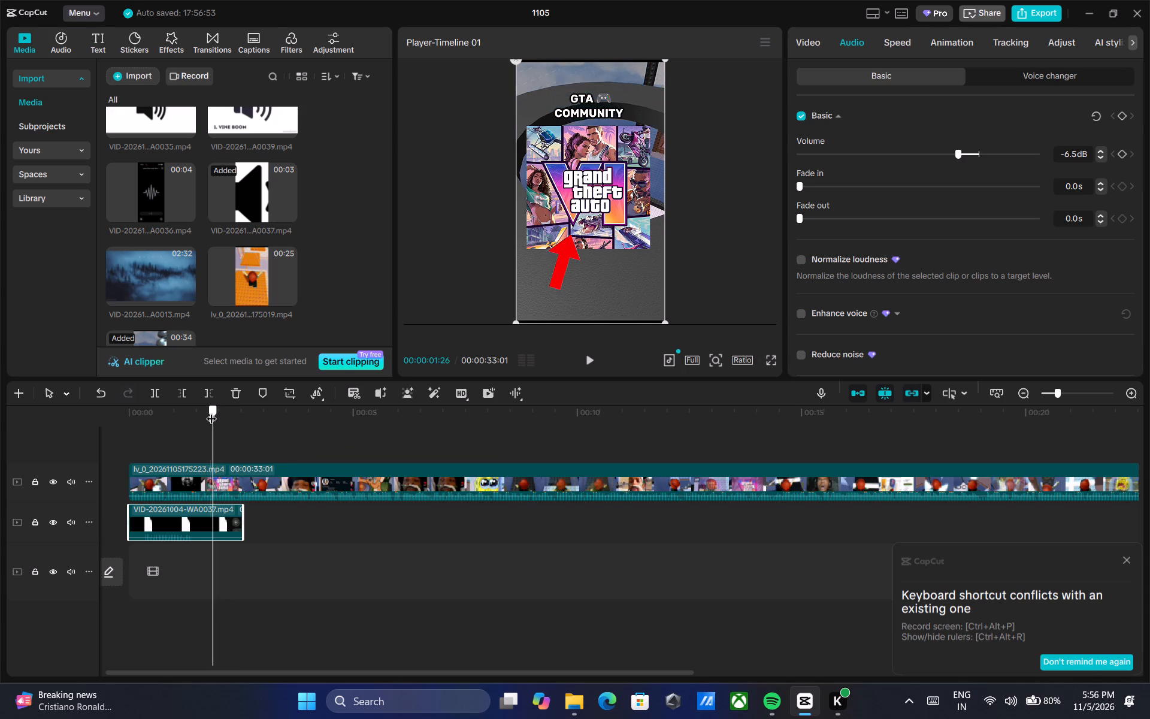
drag(211, 411, 204, 413)
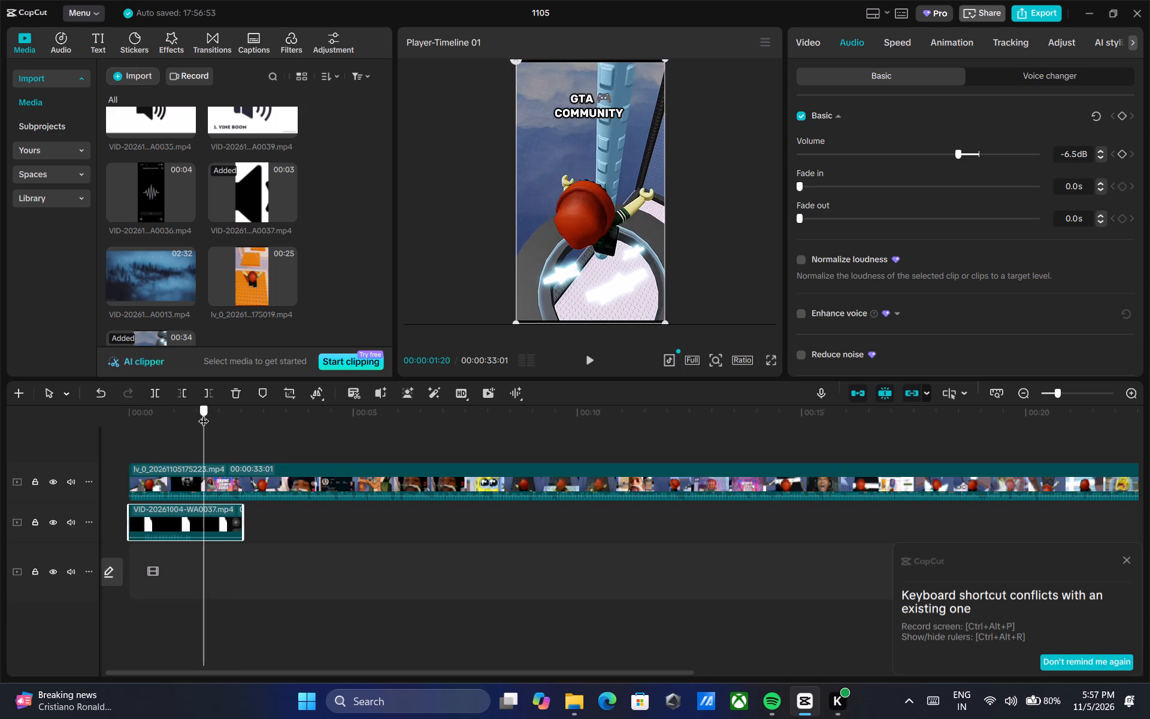
drag(204, 413, 202, 415)
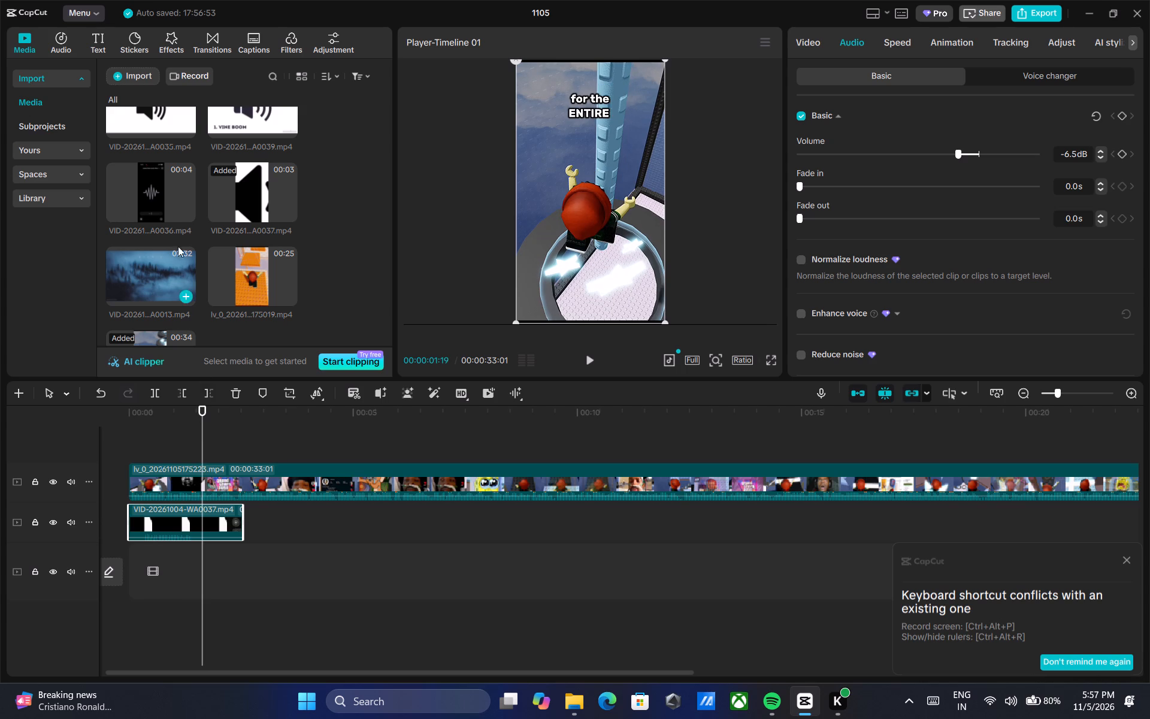
drag(158, 170, 200, 502)
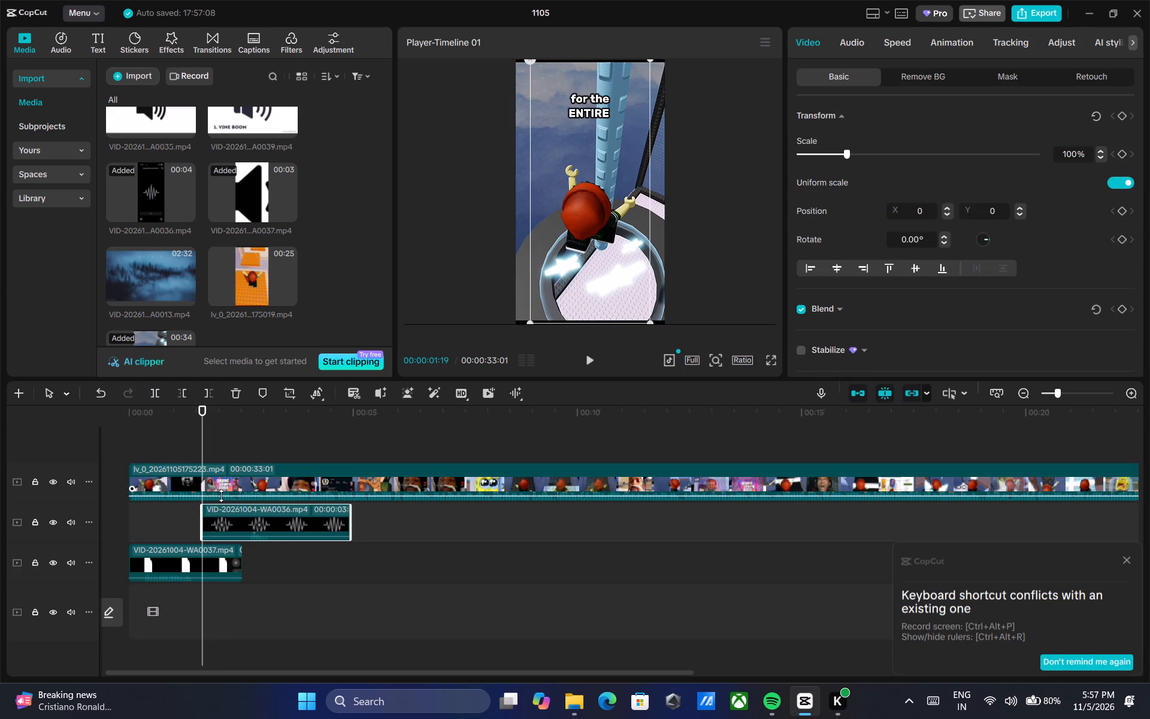
drag(252, 516, 204, 512)
Lower the WA0036 clip's volume to -6.3 dB and play it back, pausing at 00:00:02:19.
click(865, 43)
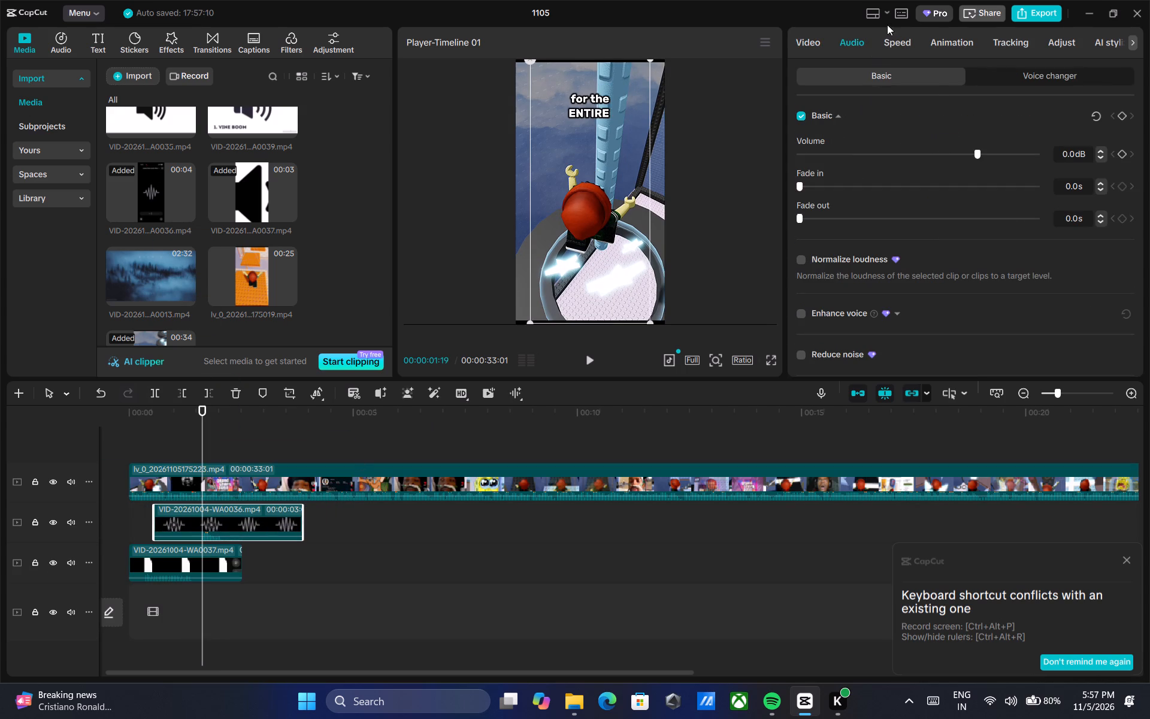
drag(970, 135, 966, 141)
click(961, 147)
click(954, 151)
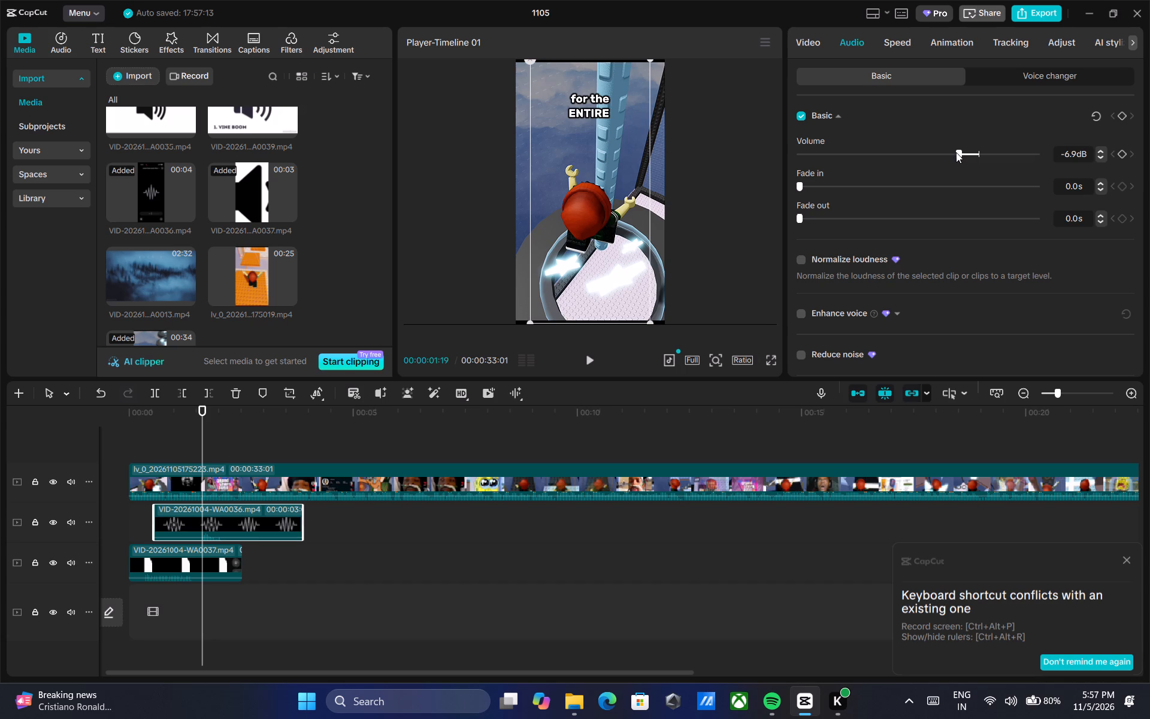
click(956, 152)
click(586, 360)
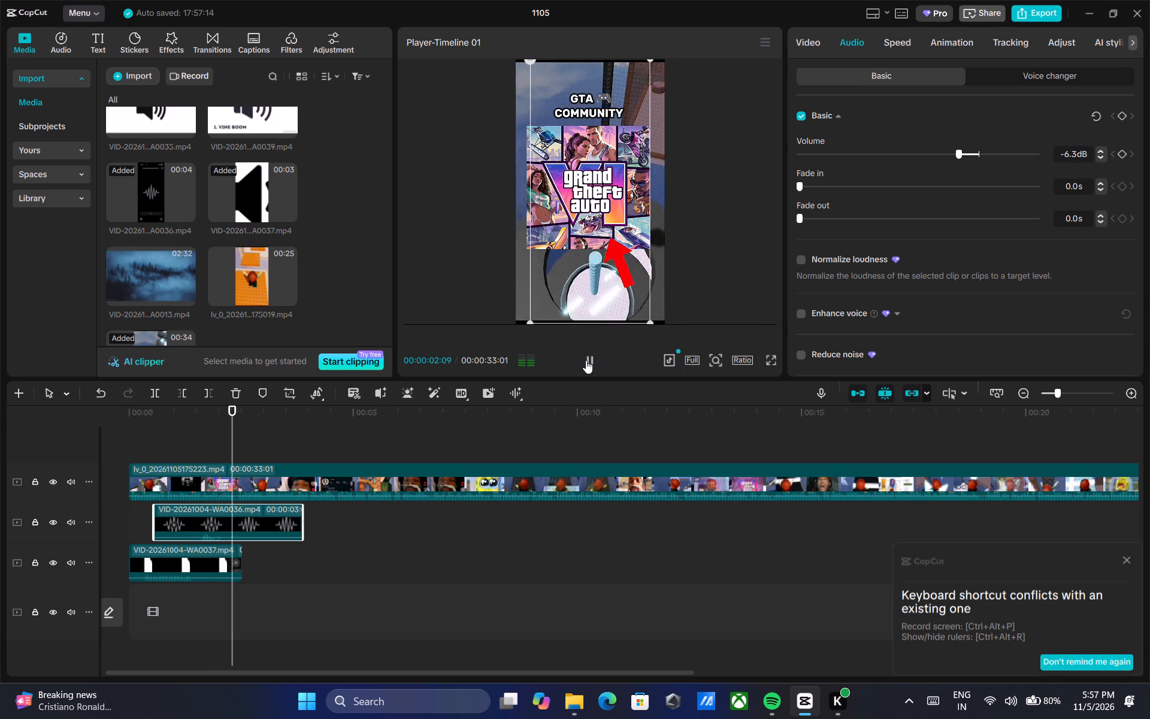
click(586, 360)
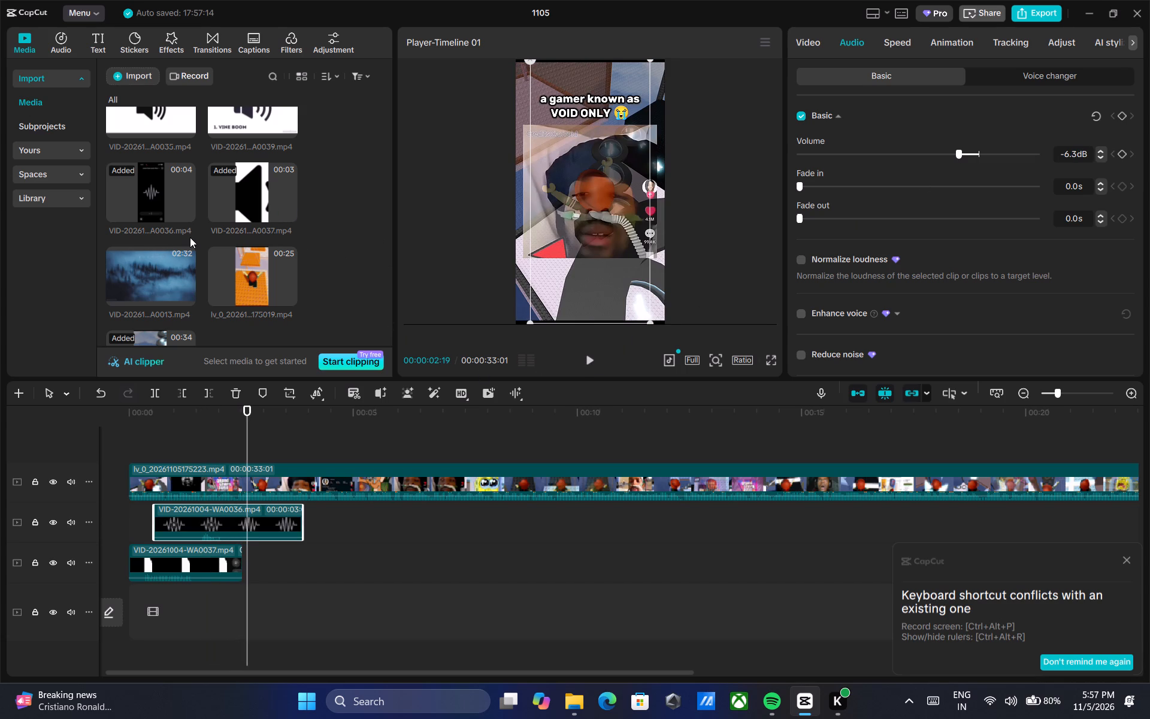
Preview the WA0039, WA0035, WA0028, WA0030 and Keyboard effect videos in the media library to find the next sound.
scroll(210, 212, up, 1)
click(231, 175)
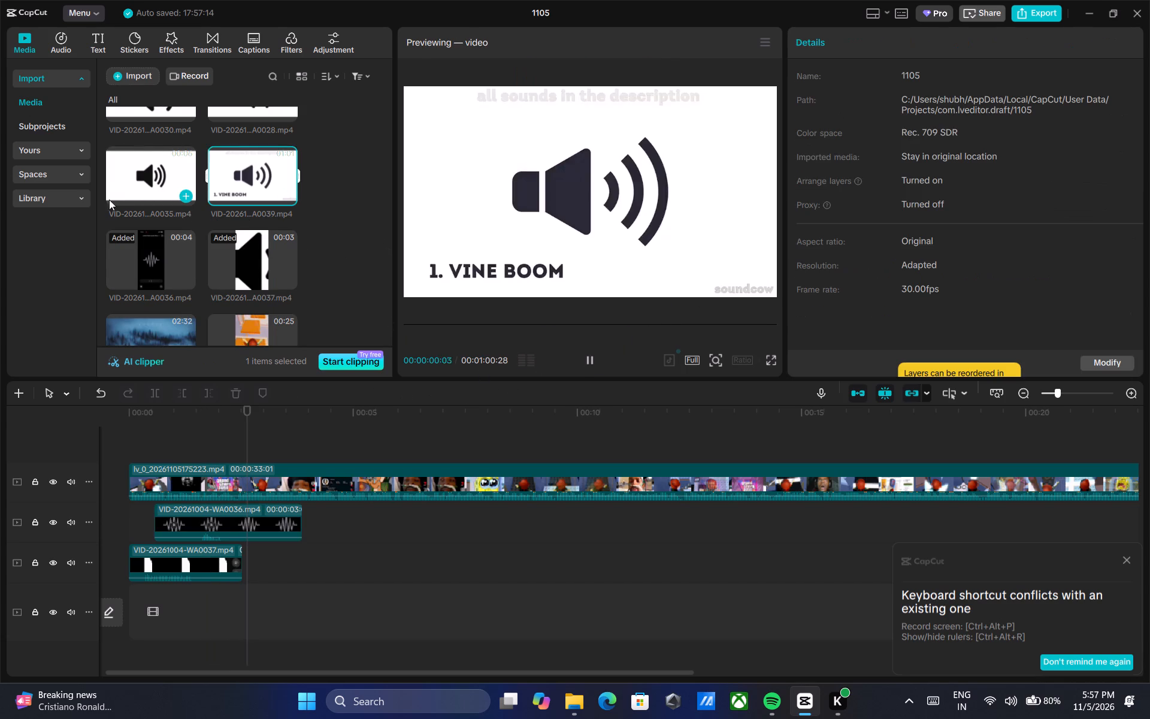
scroll(160, 180, up, 2)
click(152, 304)
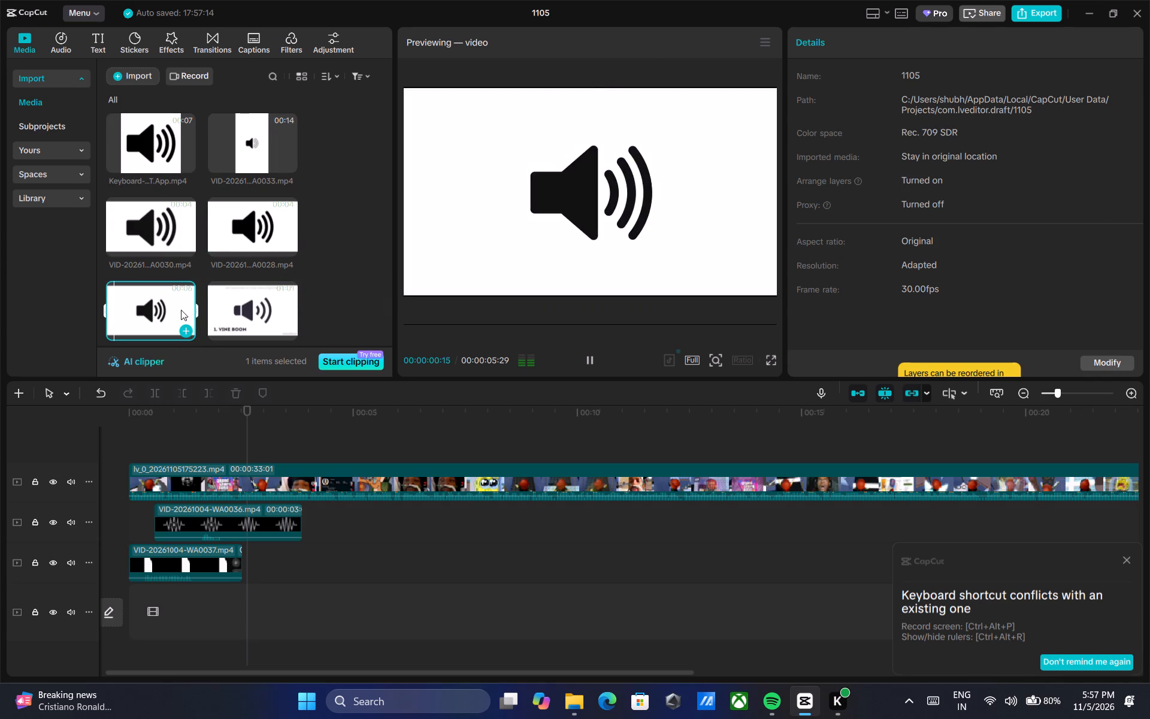
click(254, 234)
click(156, 228)
scroll(156, 222, up, 1)
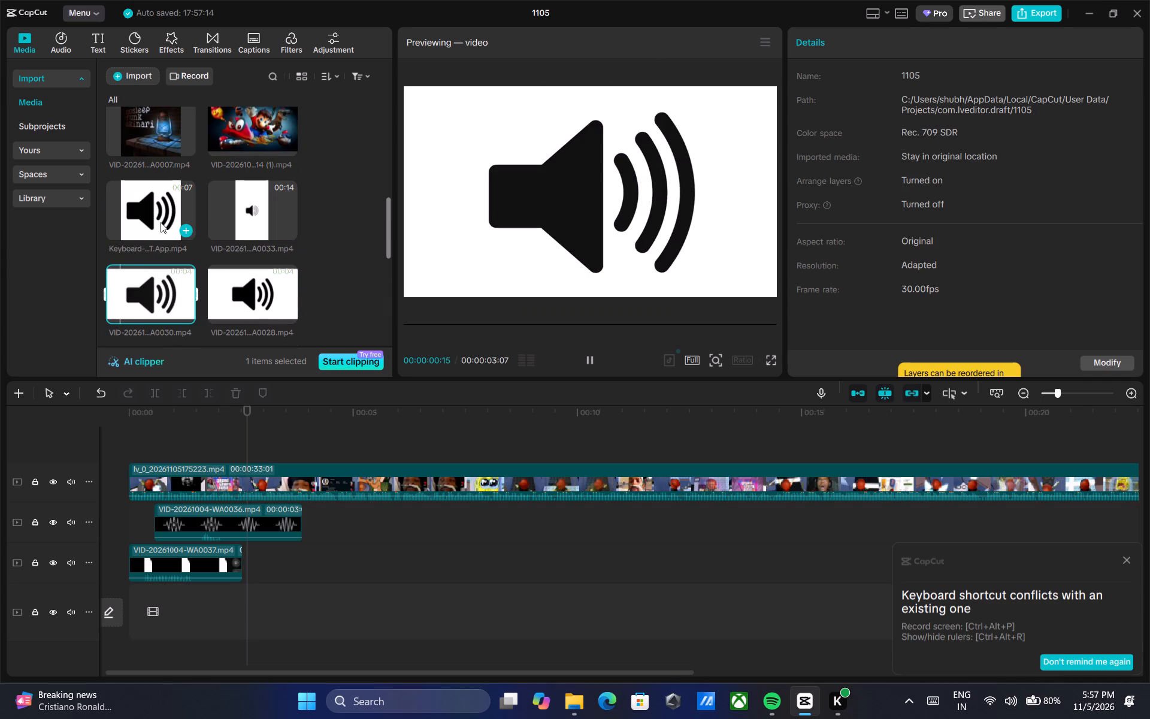
click(169, 207)
scroll(169, 207, down, 5)
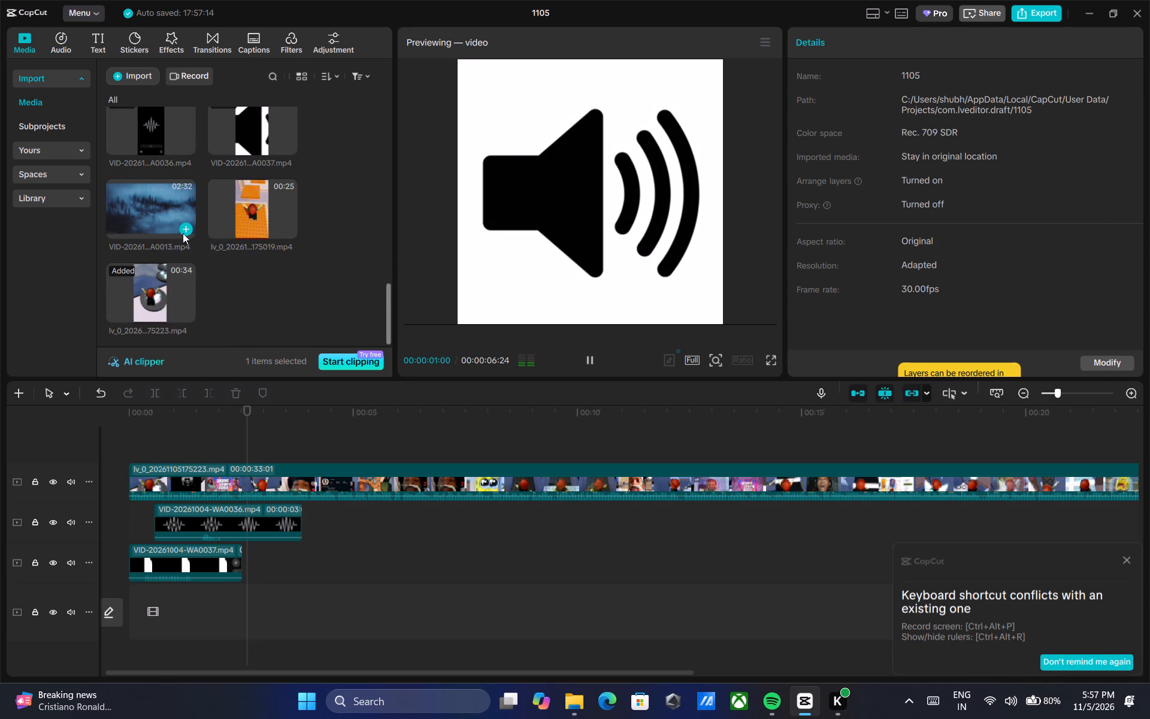
Place a second VID-20261004-WA0037.mp4 on its own track directly below the gameplay clip, starting about 1.9 s in.
drag(247, 138, 211, 540)
drag(262, 473, 249, 579)
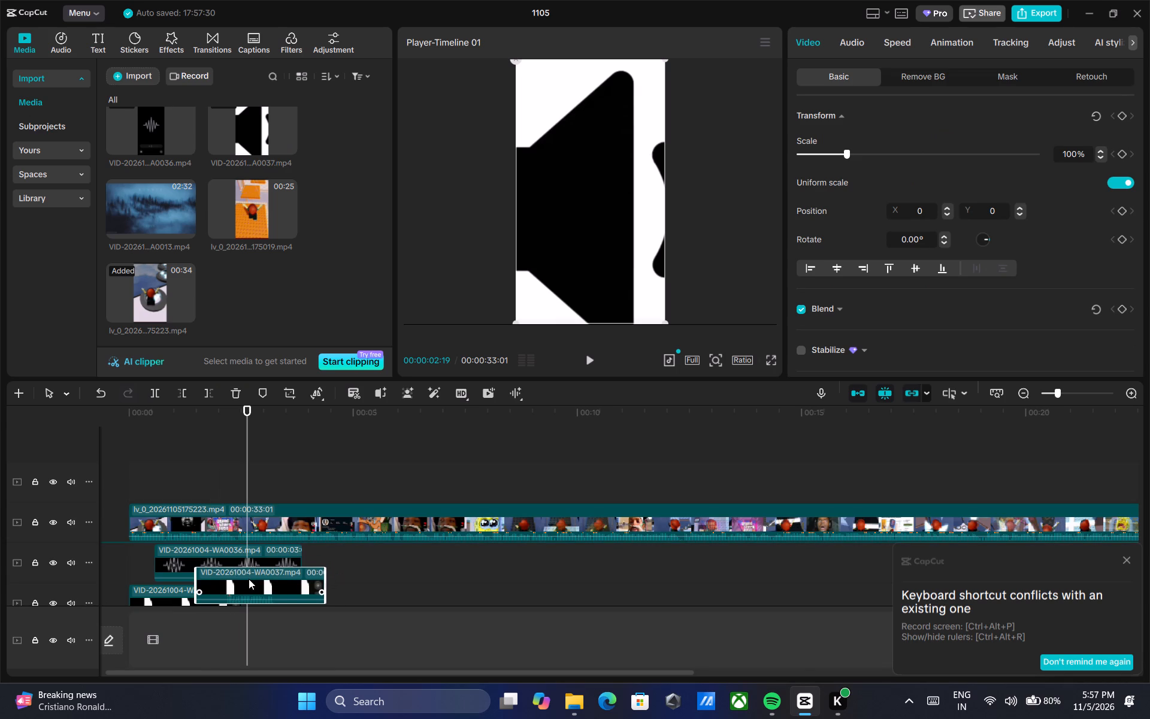
drag(249, 579, 252, 573)
drag(264, 519, 271, 518)
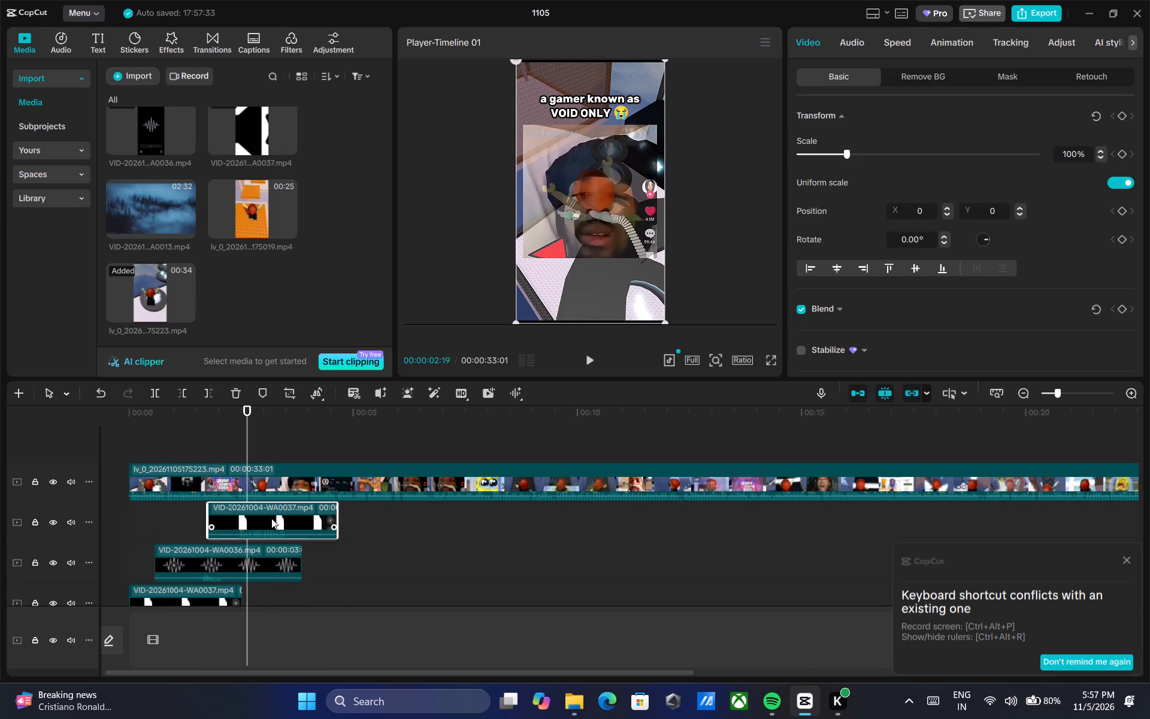
drag(271, 518, 279, 521)
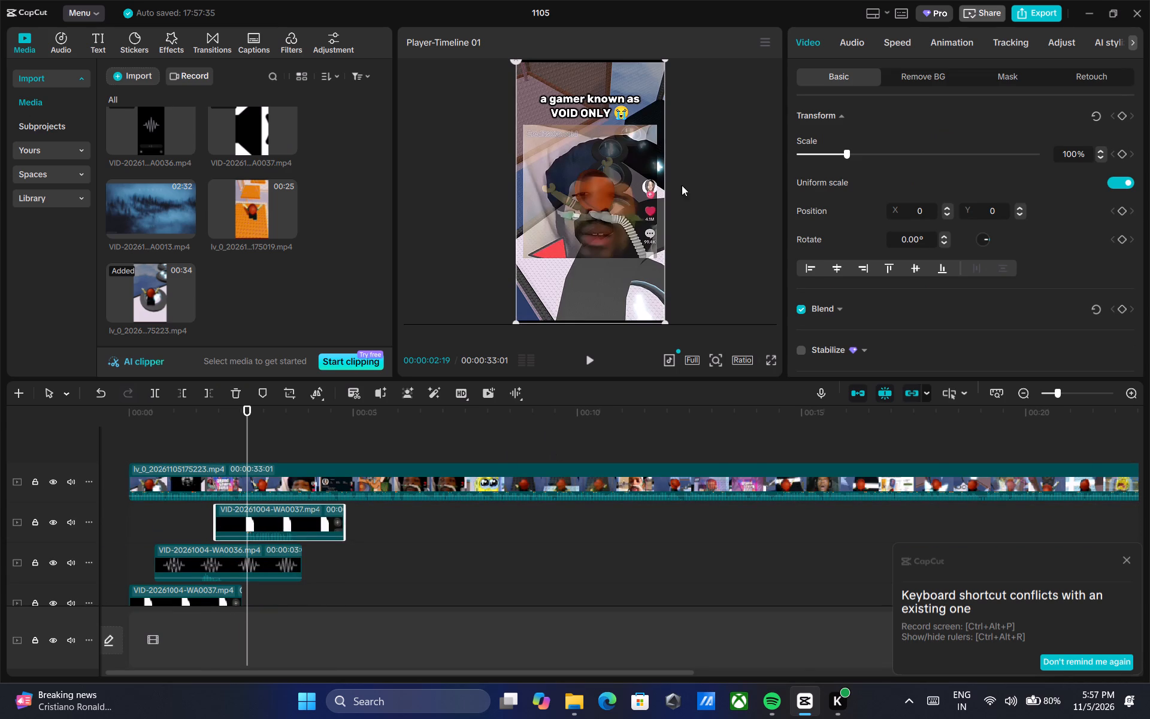
Lower the second WA0037 clip's volume to -5.1 dB and play back the section it covers.
click(853, 36)
click(954, 152)
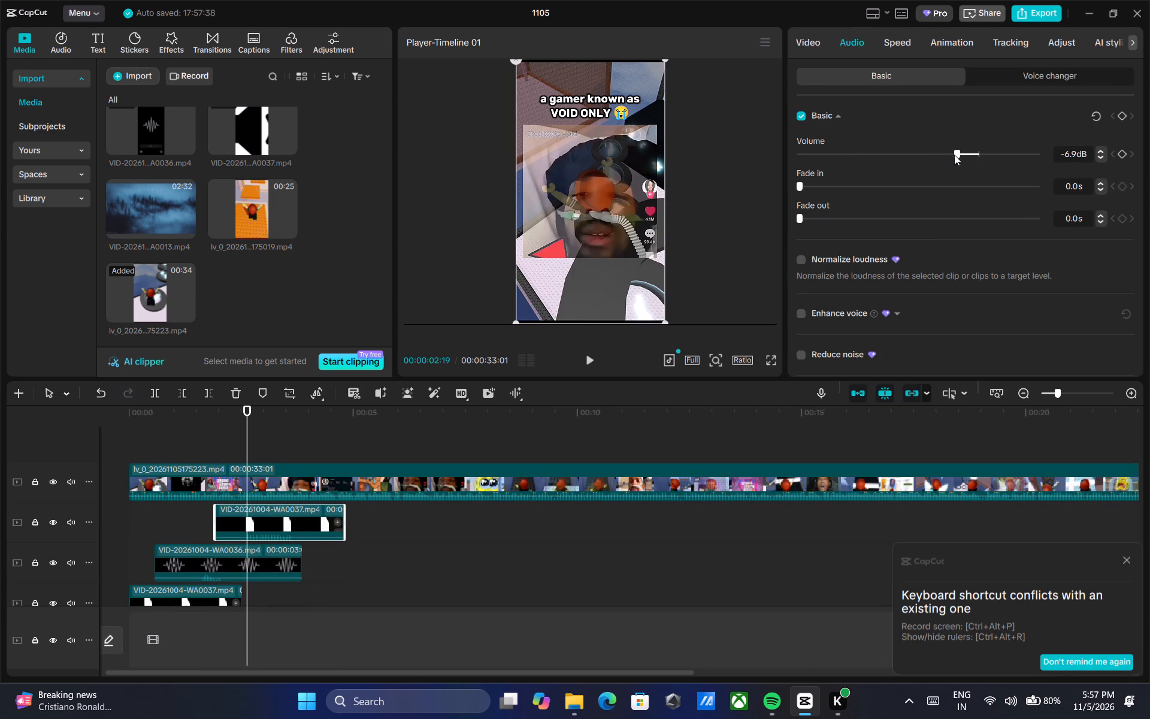
click(961, 155)
click(961, 154)
click(960, 152)
click(586, 363)
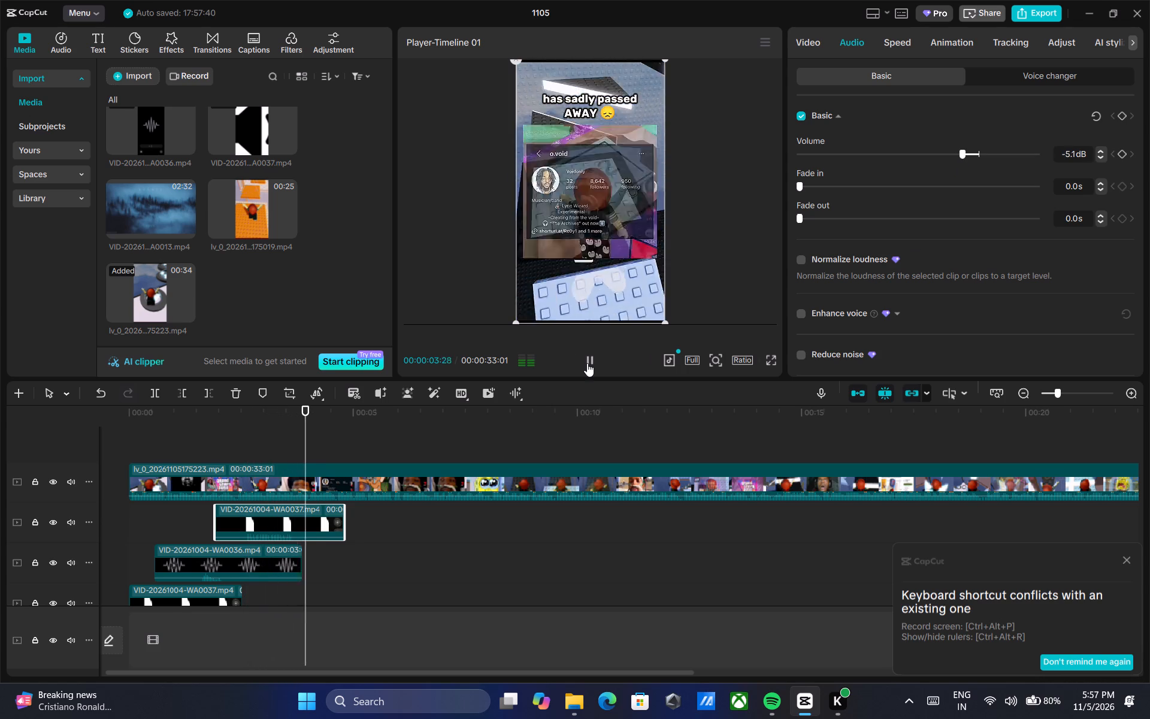
double_click(587, 363)
click(587, 363)
double_click(587, 363)
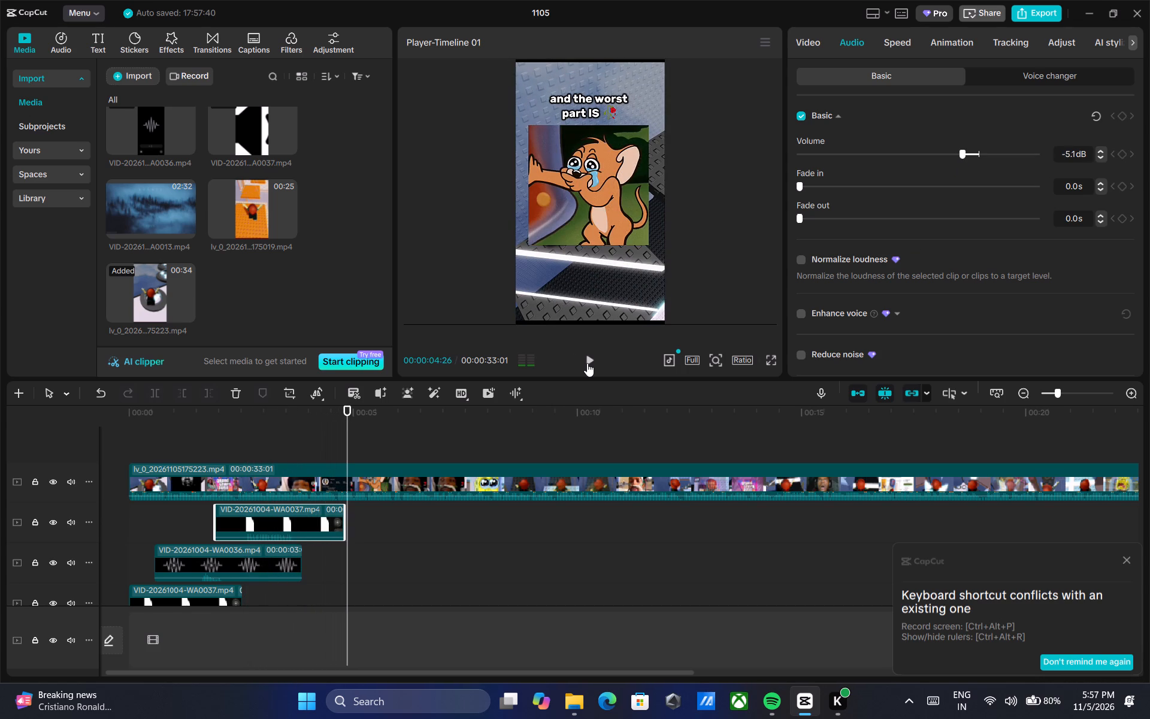
Set the playhead to 00:00:04:24 and place VID-20261004-WA0033.mp4 on the WA0036 track, starting at about 12.7 s.
drag(348, 410, 343, 410)
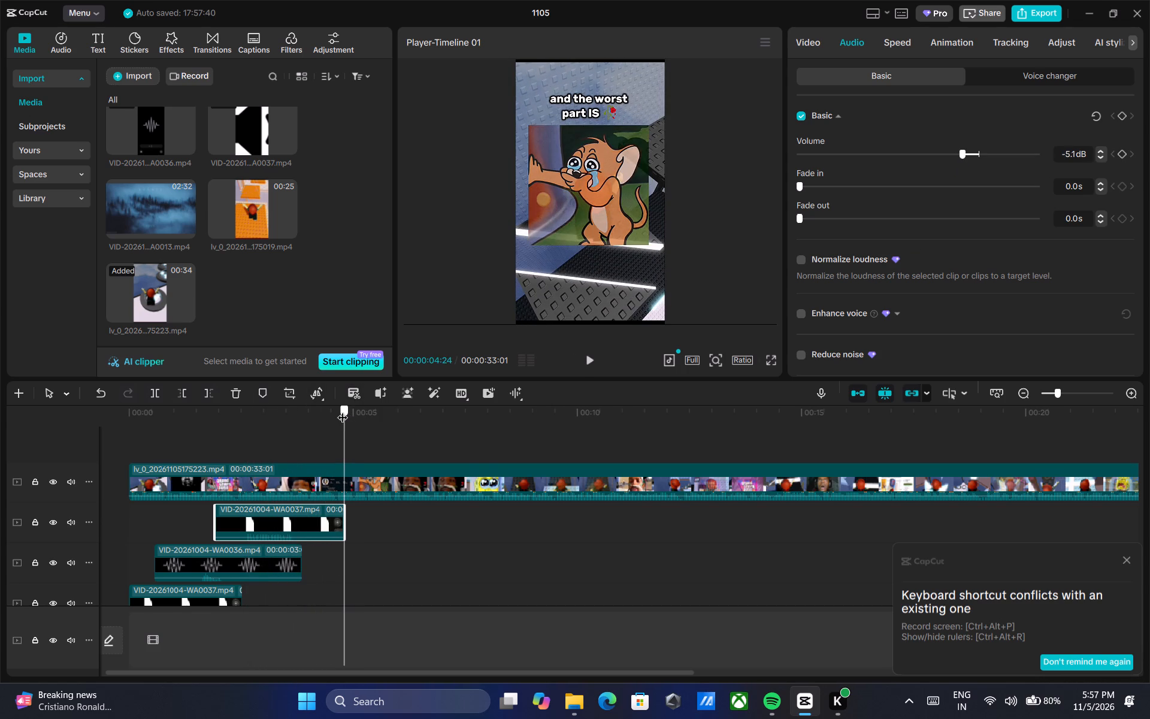
drag(343, 410, 338, 412)
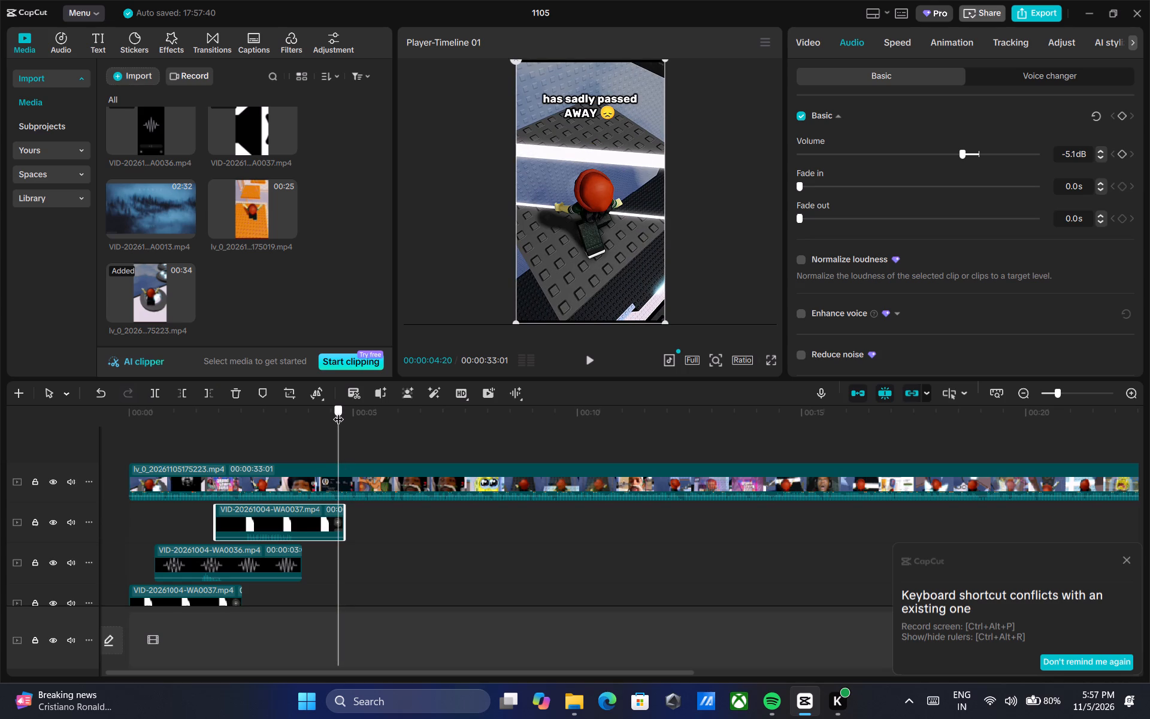
drag(338, 412, 340, 412)
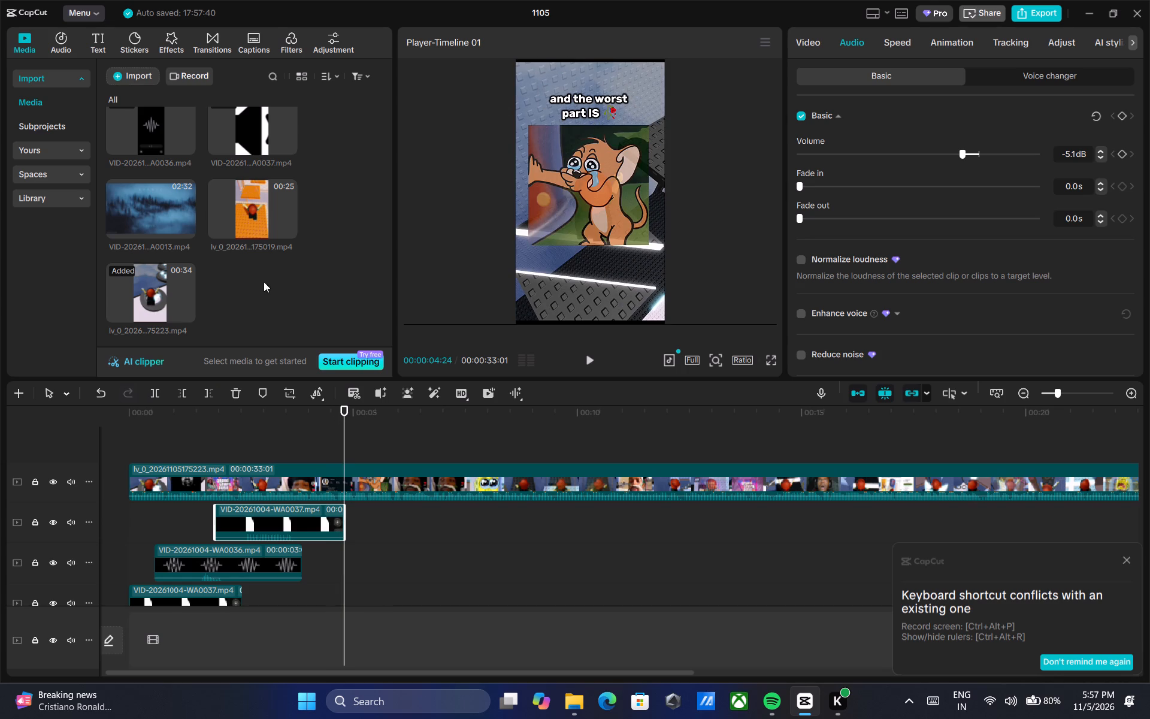
scroll(238, 209, up, 5)
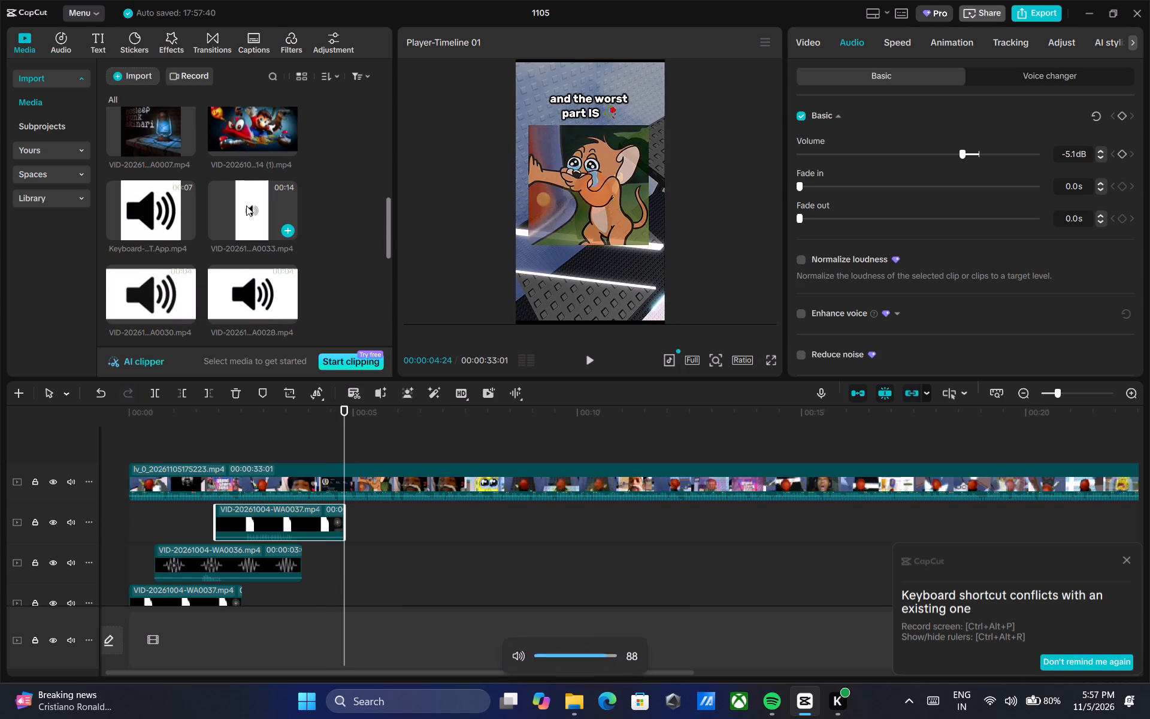
scroll(211, 237, down, 1)
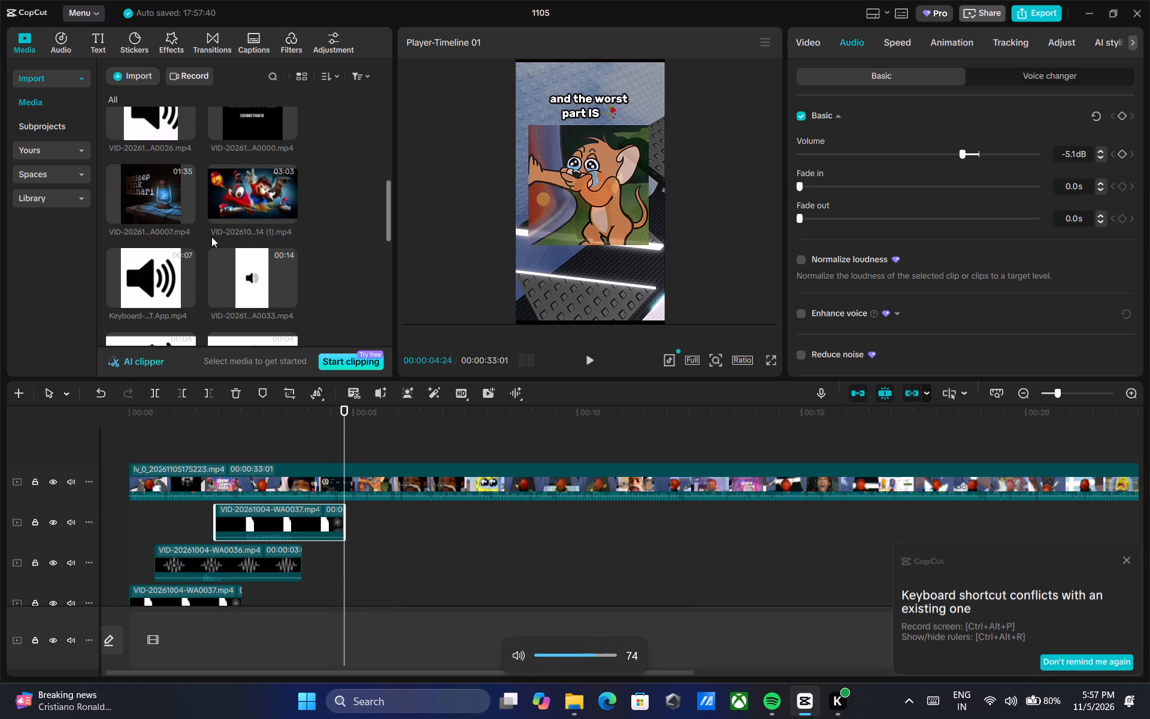
scroll(211, 237, down, 1)
drag(249, 213, 1149, 532)
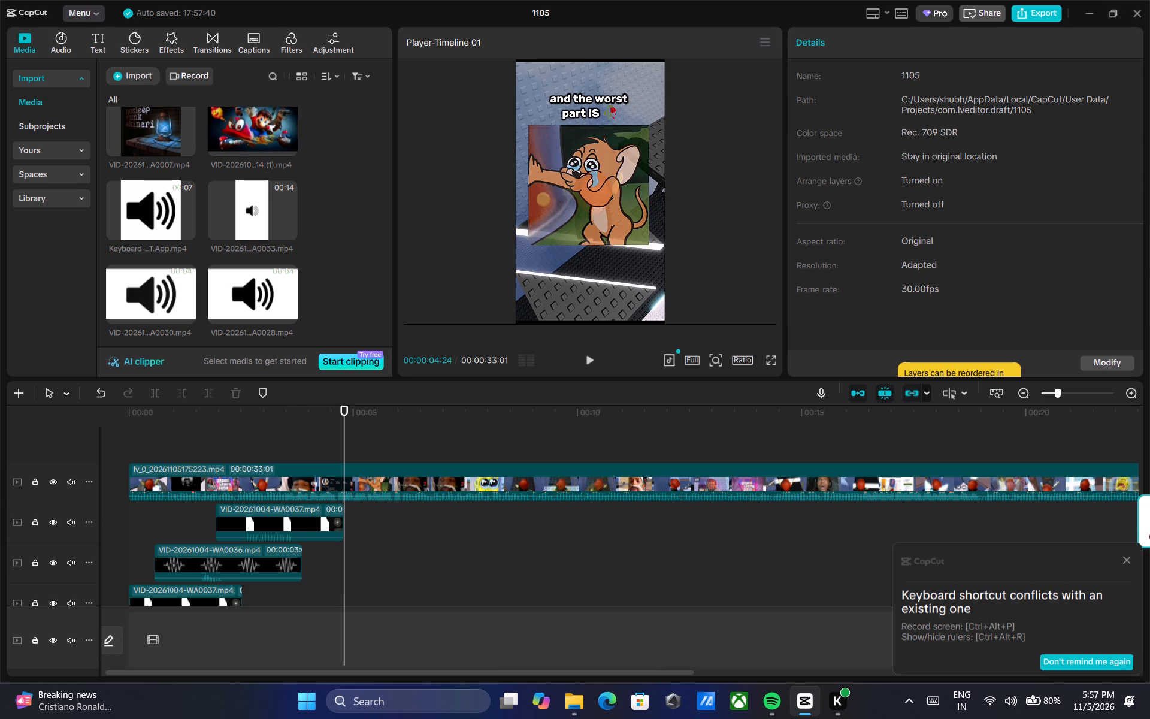
drag(1149, 532, 699, 575)
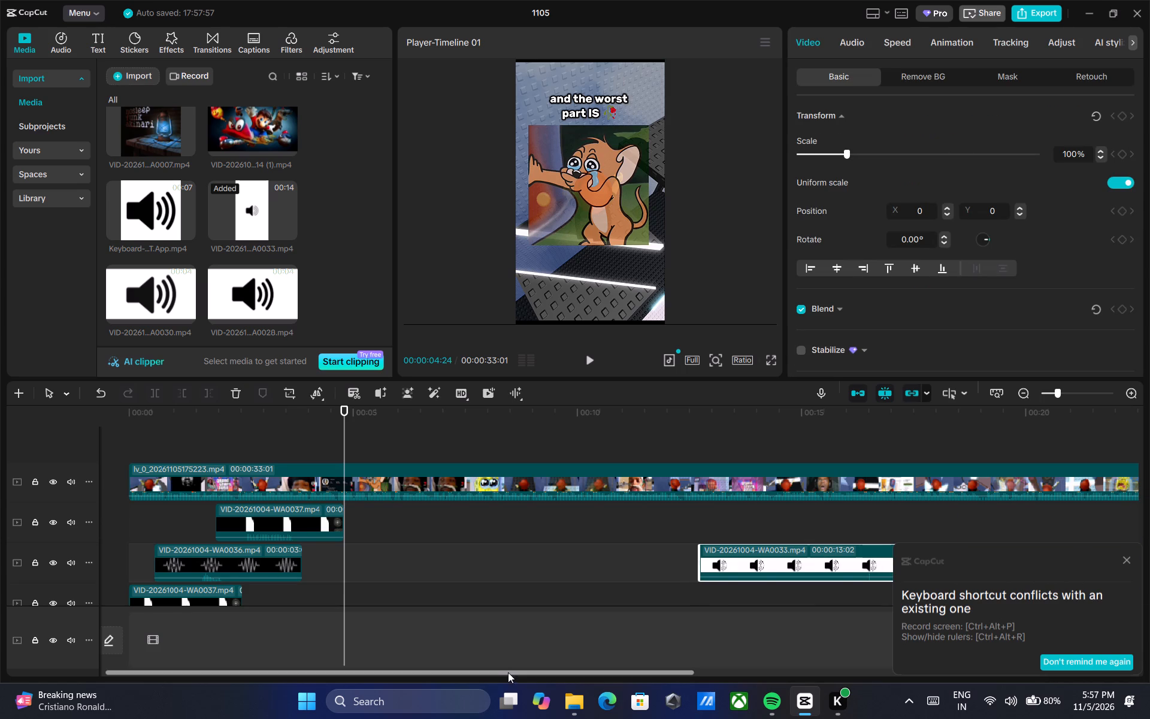
Split the WA0033 clip at 00:00:16:06 and 00:00:16:22 and delete the outer pieces, keeping only the short middle one.
drag(507, 673, 594, 675)
click(1127, 558)
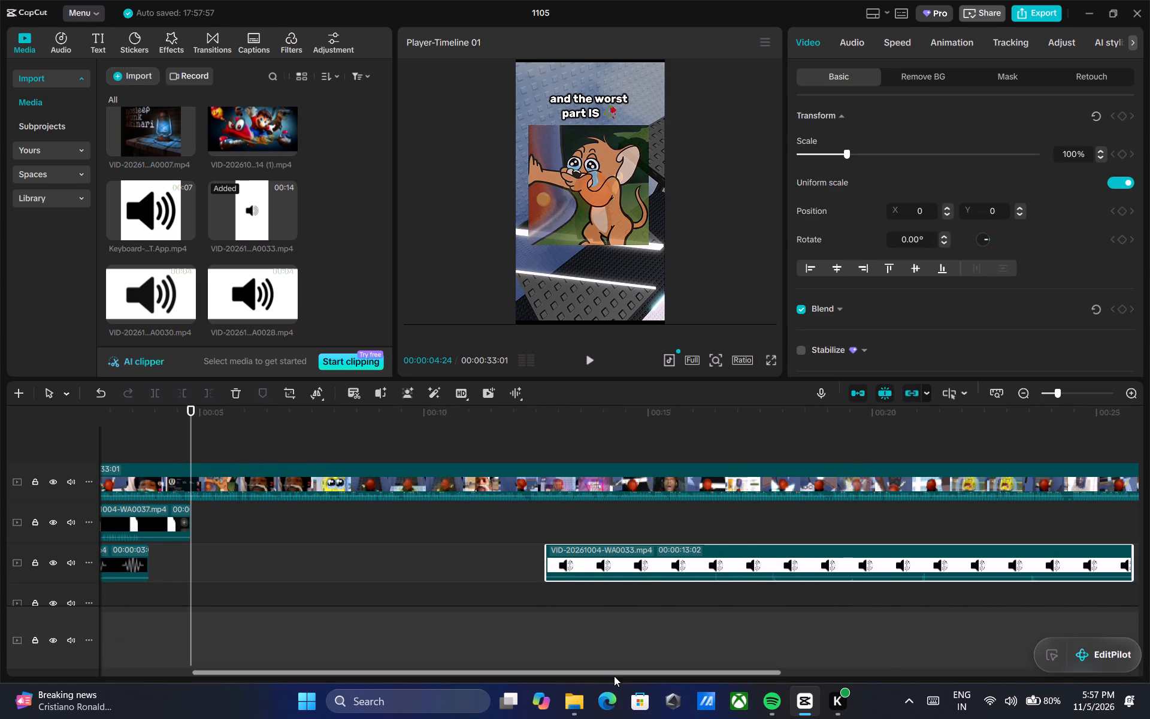
drag(614, 675, 747, 672)
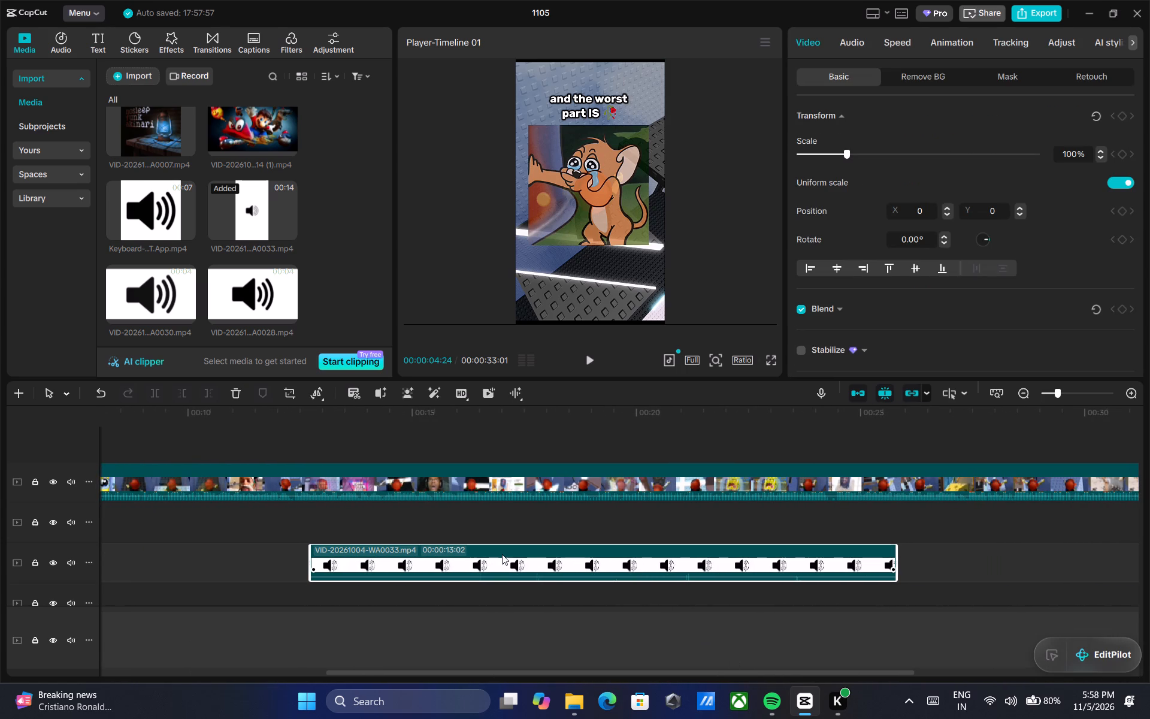
click(468, 554)
click(463, 519)
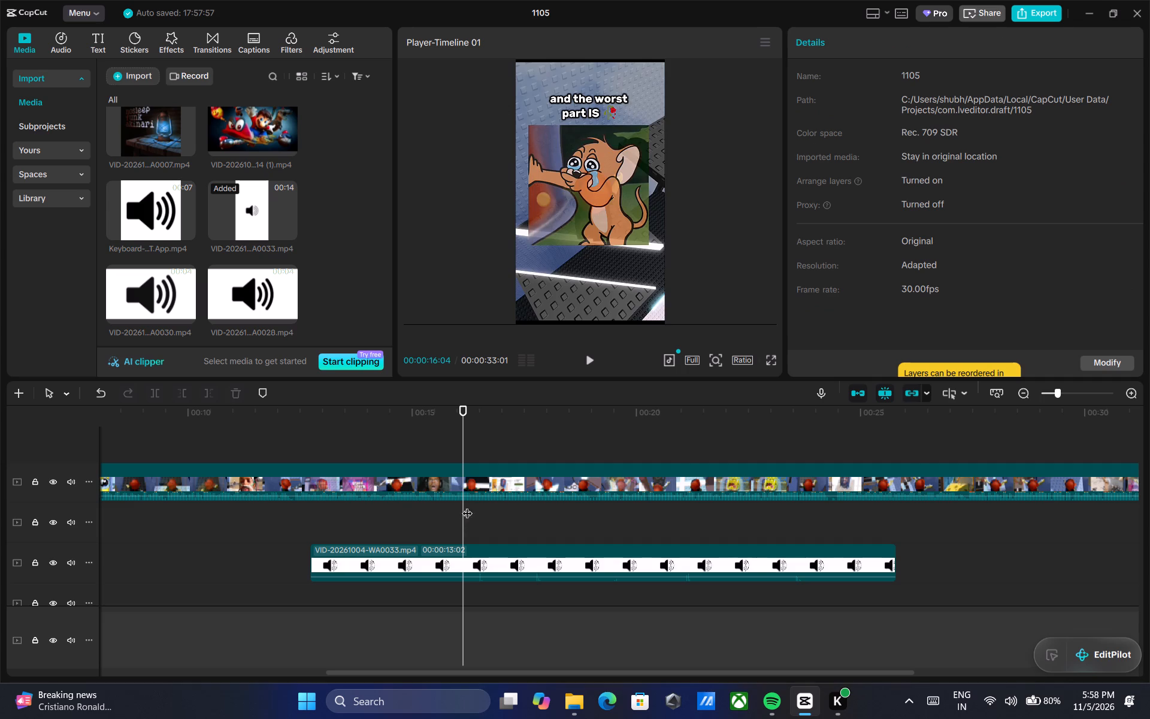
click(465, 410)
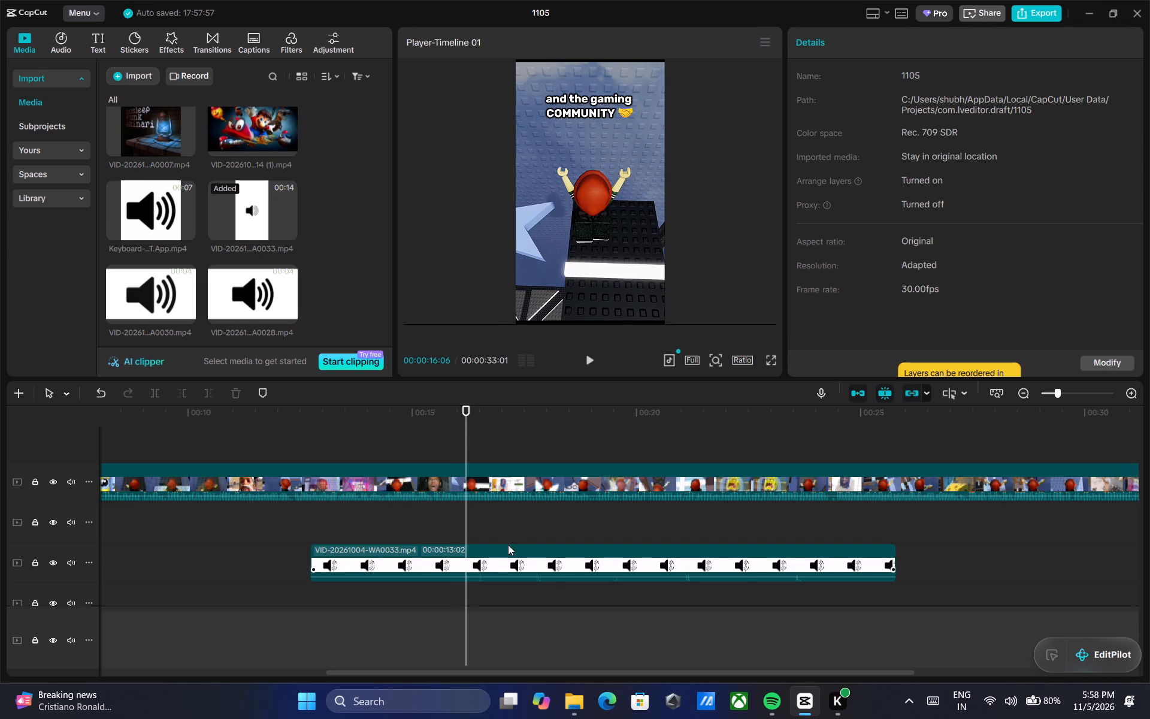
ctrl+scroll(509, 532, up, 4)
ctrl+click(471, 553)
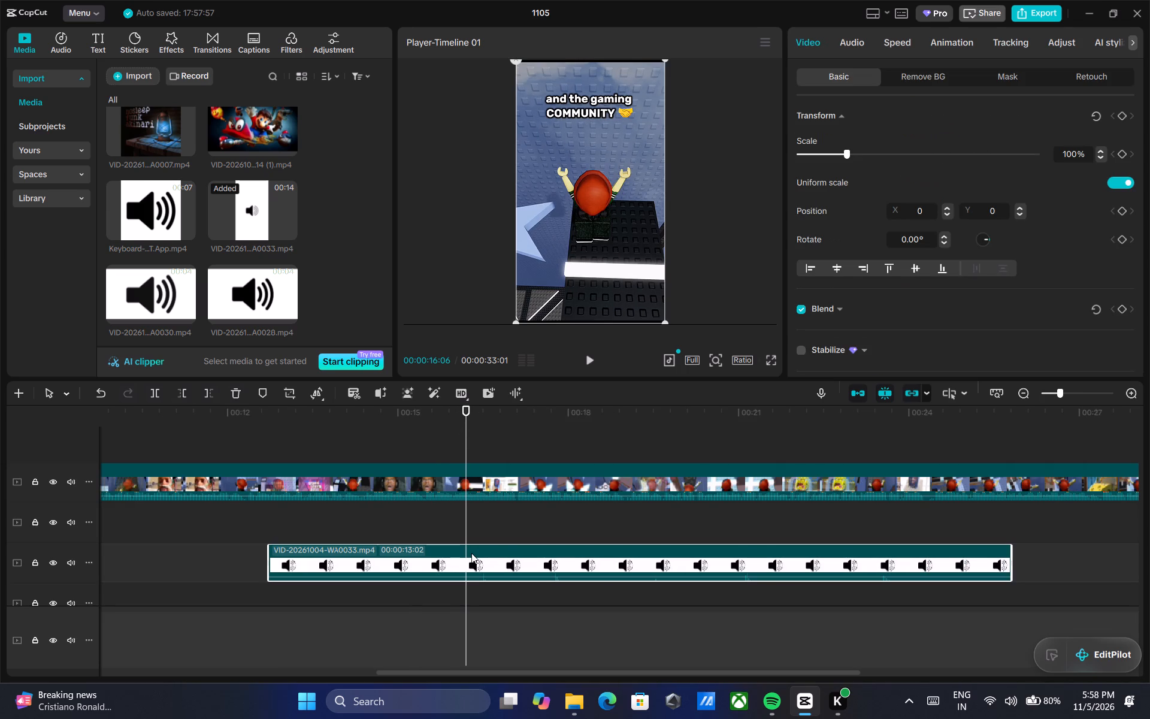
key(ctrl+b)
drag(467, 416, 497, 426)
key(ctrl+b)
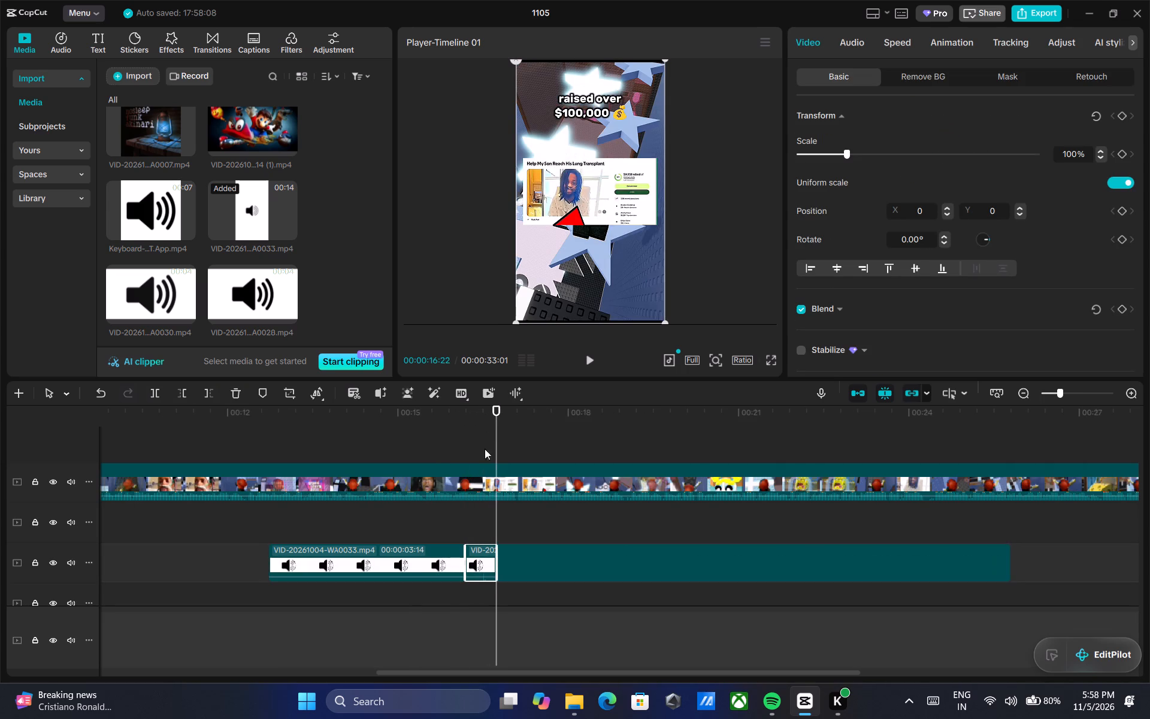
click(407, 566)
key(Delete)
click(523, 554)
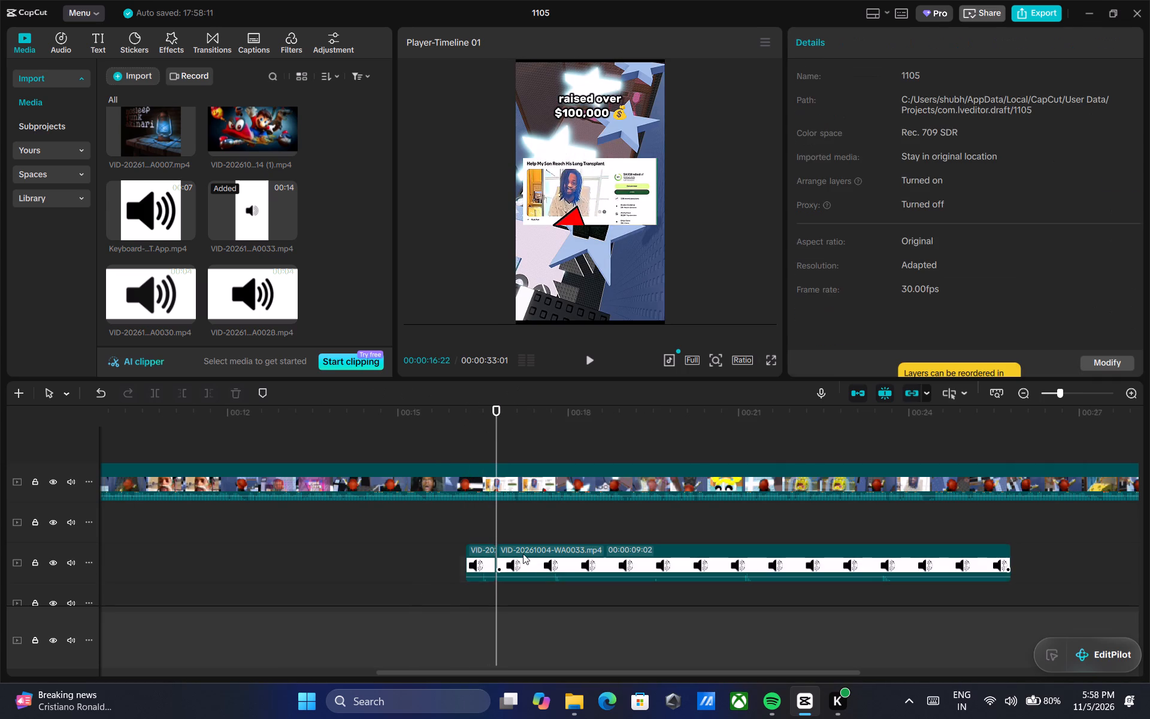
key(Delete)
Move the short WA0033 piece back along the WA0036 track to start at about 4.4 s, with the playhead at 00:00:04:22.
drag(483, 554, 273, 529)
drag(408, 672, 397, 669)
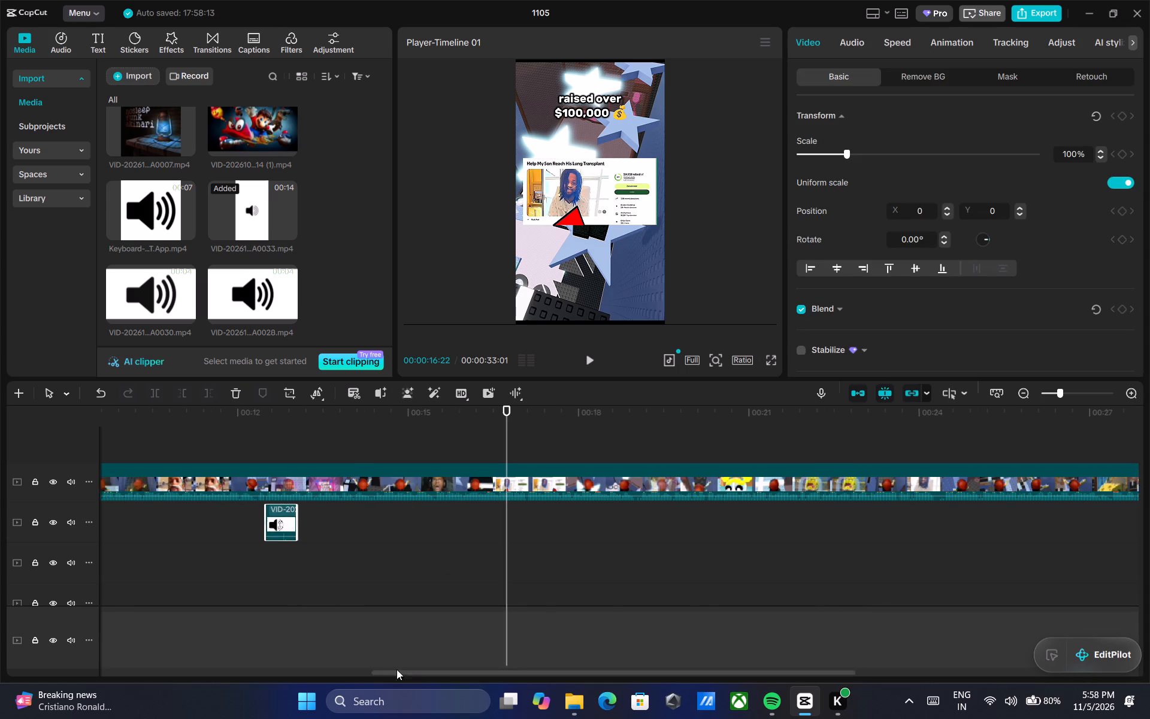
drag(397, 669, 192, 641)
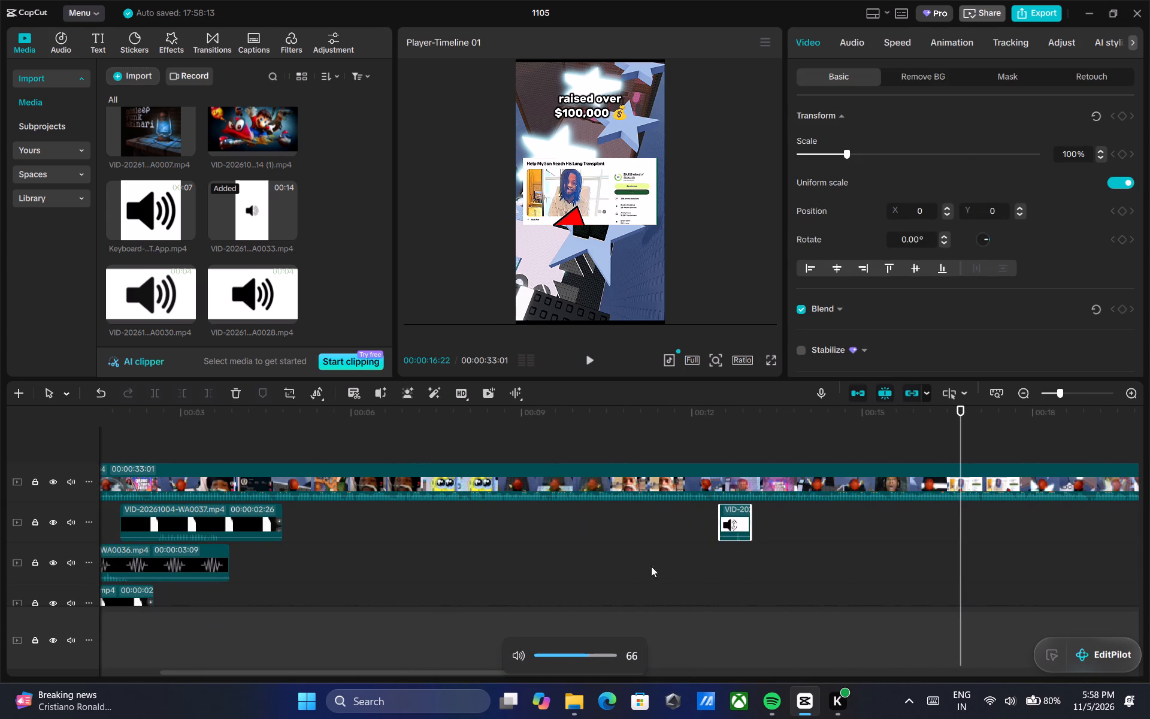
drag(728, 521, 296, 521)
drag(960, 410, 276, 410)
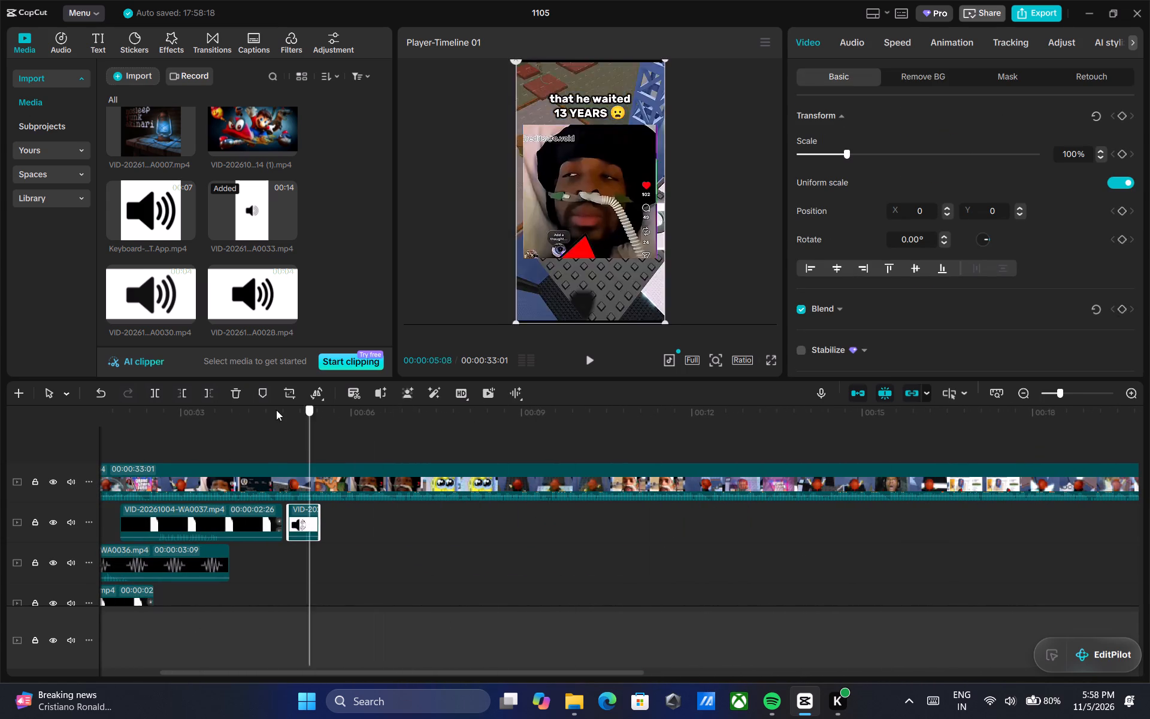
drag(276, 410, 277, 410)
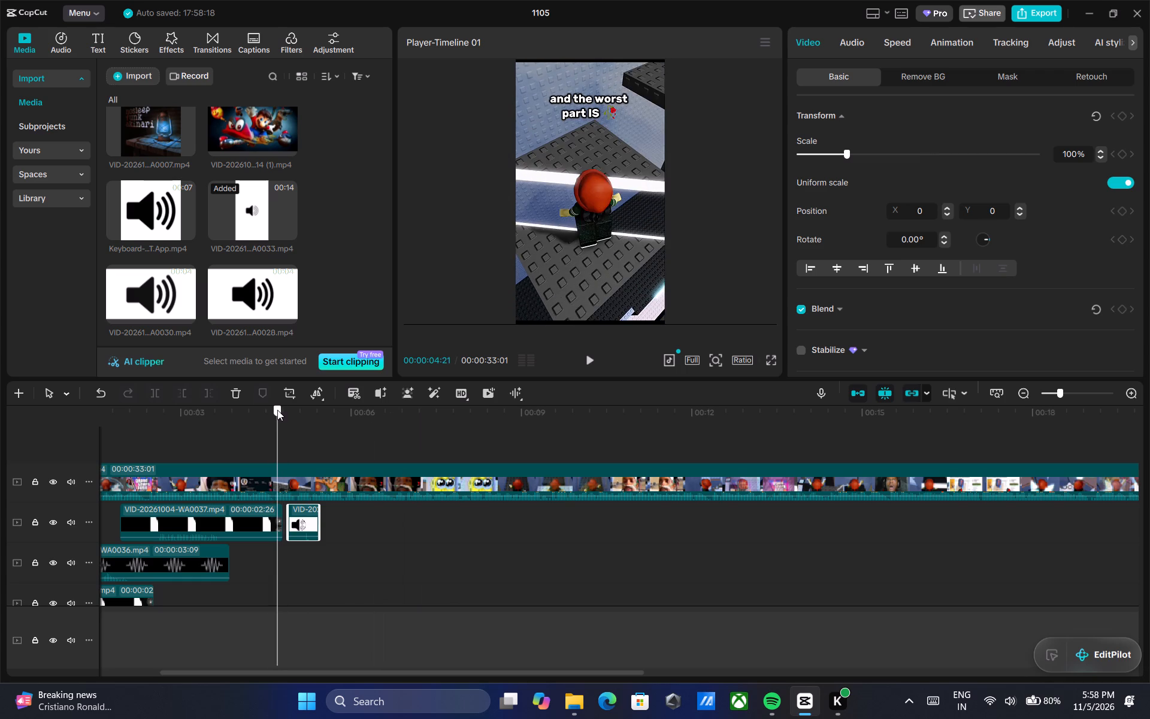
drag(277, 410, 280, 410)
drag(301, 515, 280, 548)
ctrl+scroll(411, 542, up, 8)
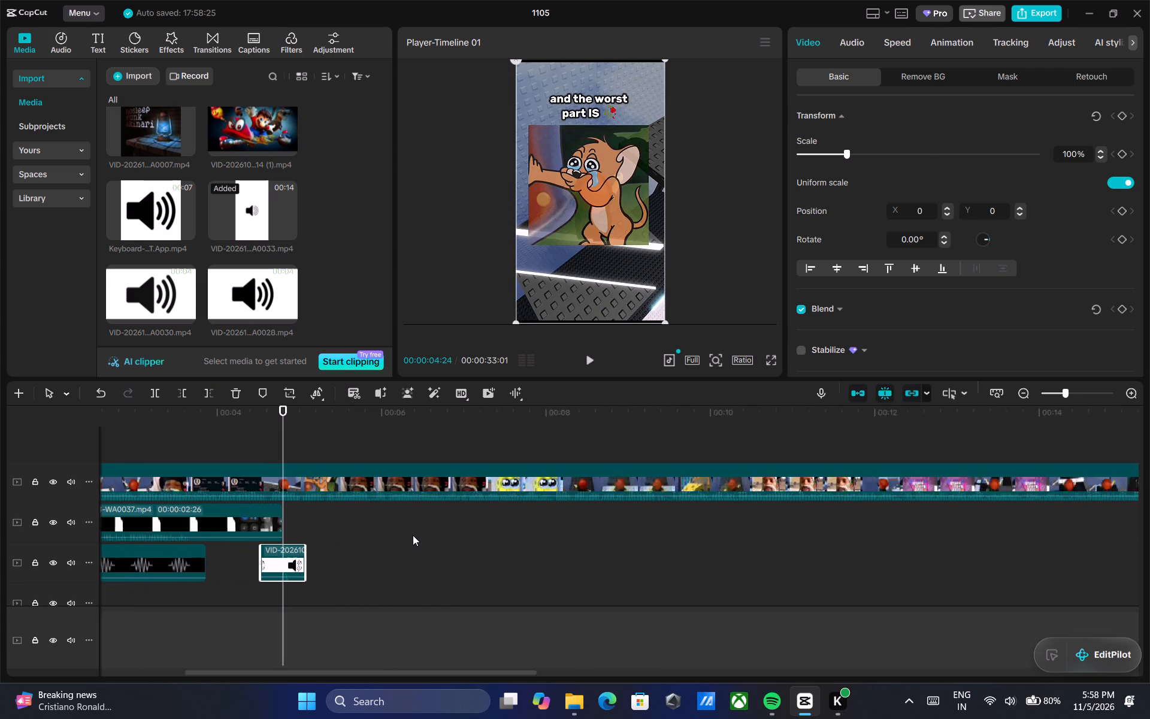
ctrl+scroll(413, 535, up, 12)
drag(282, 415, 271, 415)
drag(290, 550, 277, 551)
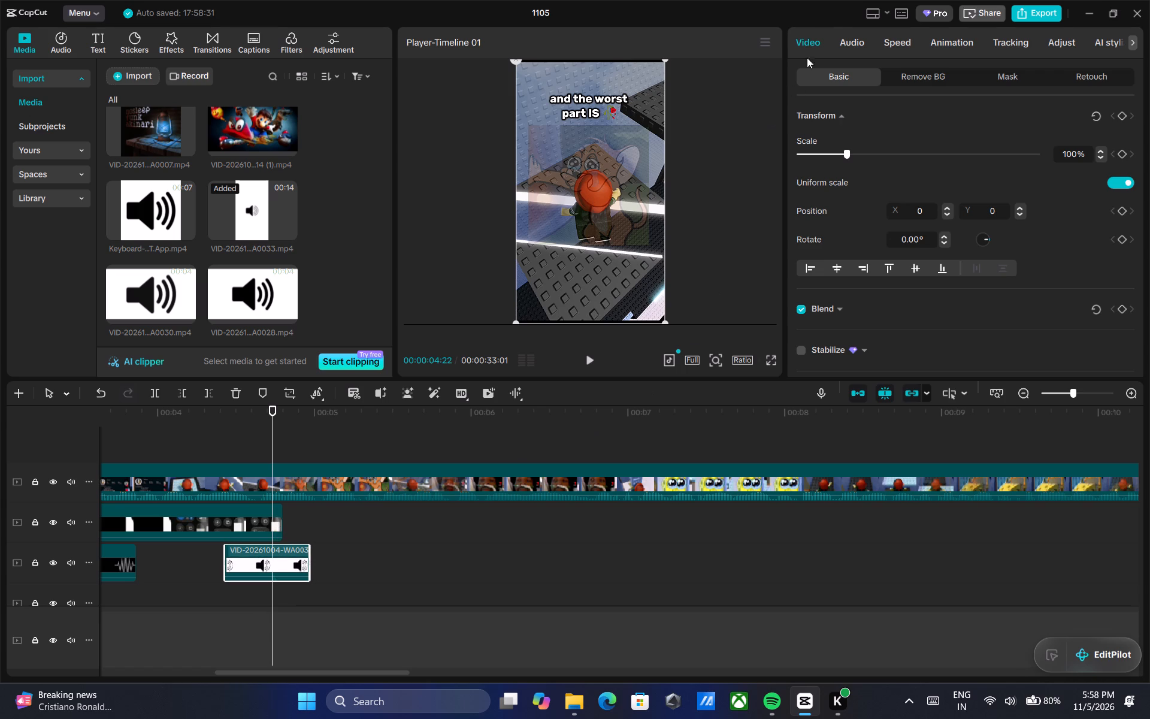
Raise the short WA0033 piece's volume to 12.3 dB and play back the section it covers.
click(857, 42)
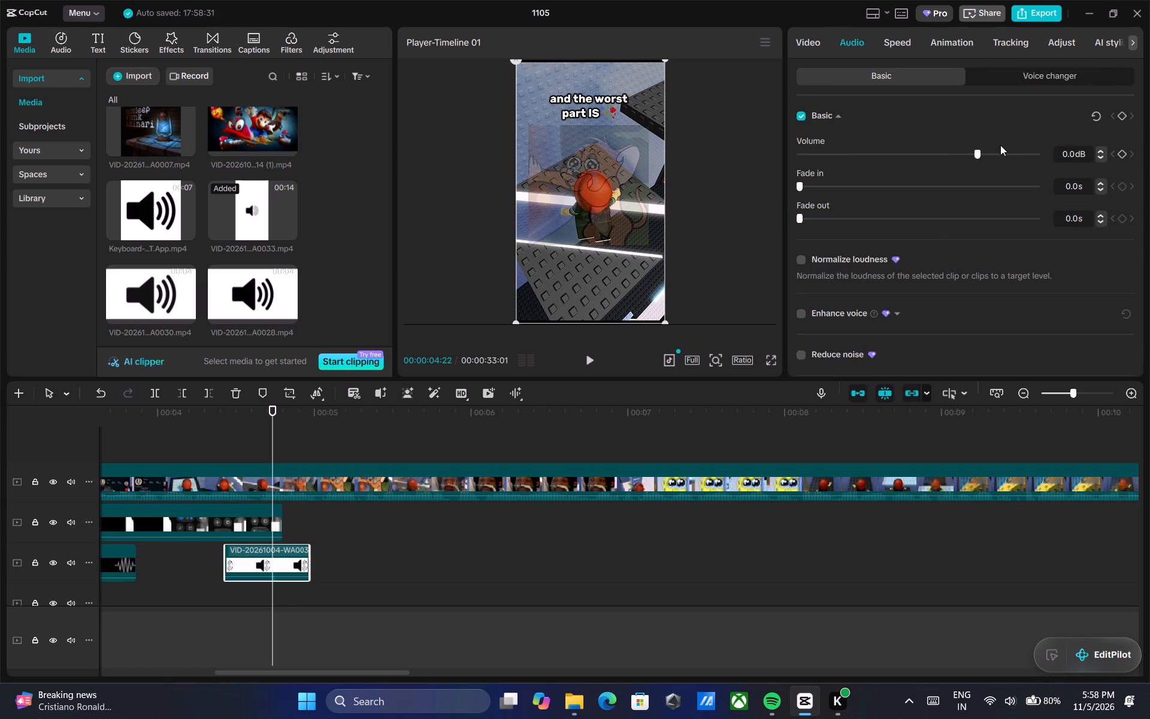
click(1000, 153)
click(1011, 155)
click(592, 360)
triple_click(592, 360)
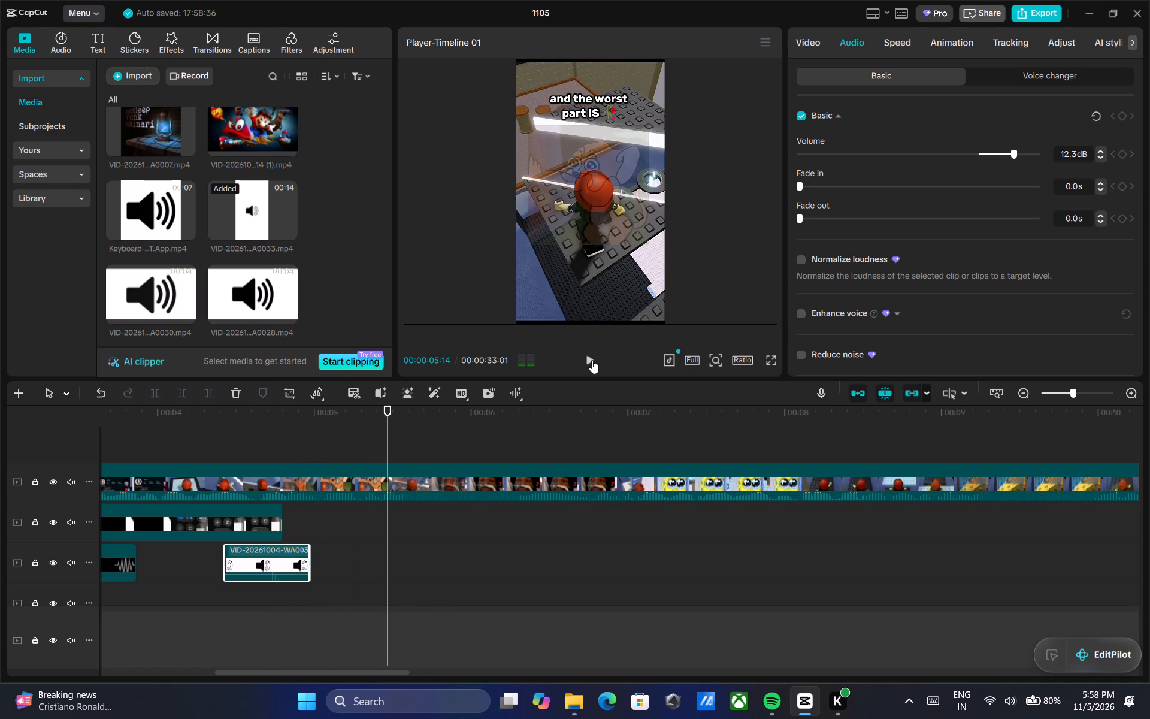
Set the playhead to 00:00:05:19 and place VID-20261004-WA0036.mp4 on a new track below the WA0033 piece, starting at about 4.5 s.
drag(438, 408, 430, 408)
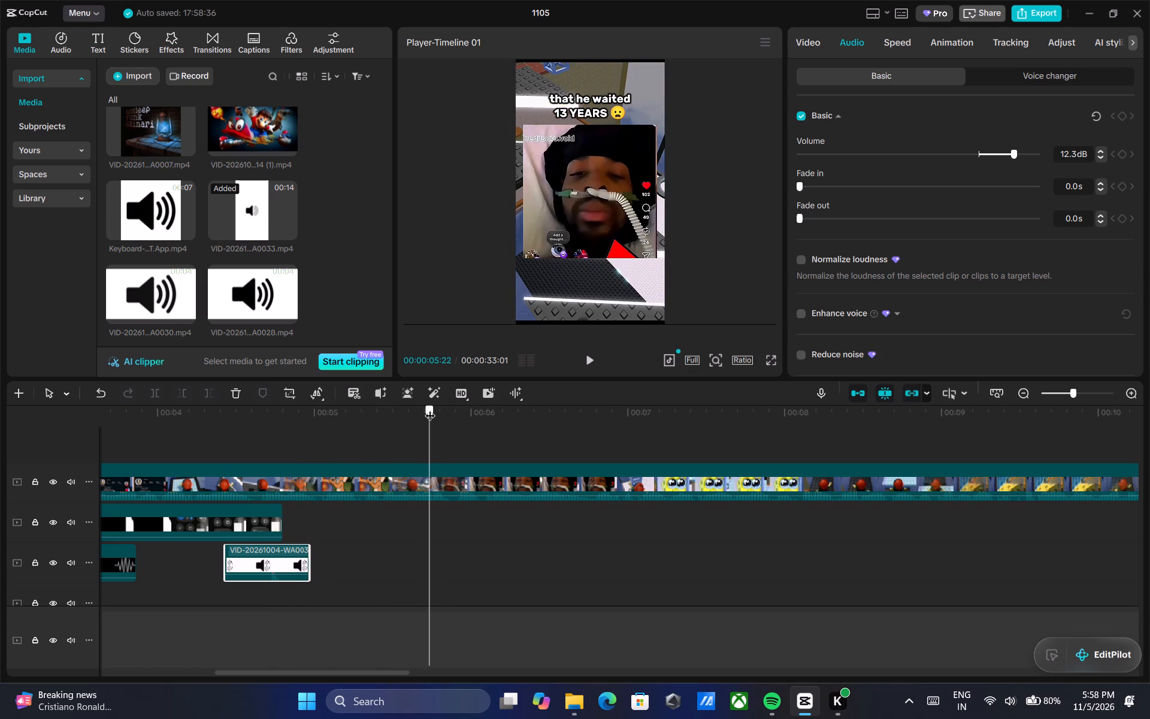
drag(430, 408, 413, 410)
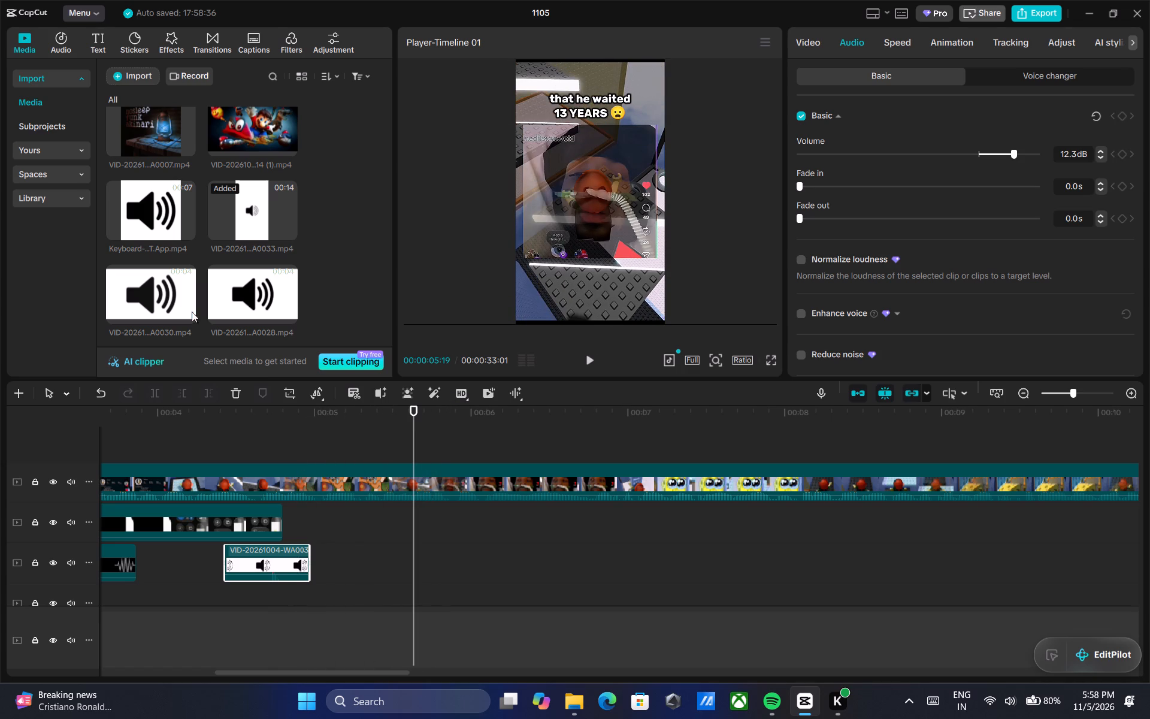
scroll(171, 244, down, 5)
drag(151, 131, 373, 513)
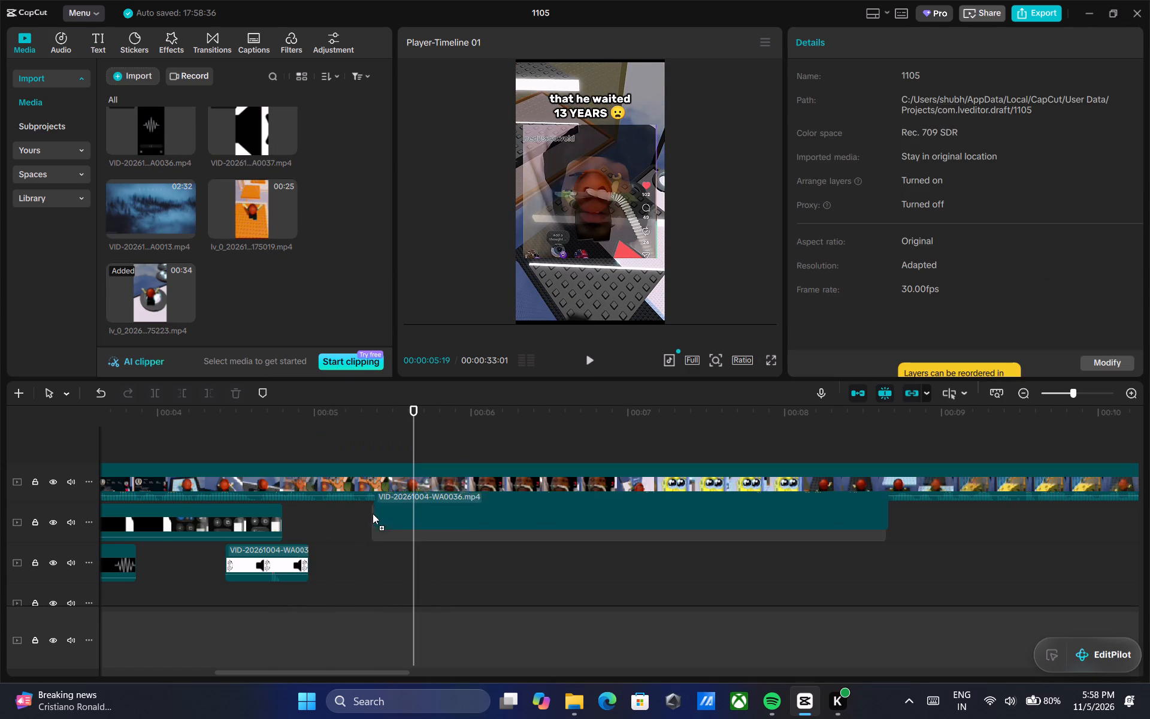
drag(373, 513, 369, 513)
drag(546, 522, 438, 595)
drag(480, 575, 467, 574)
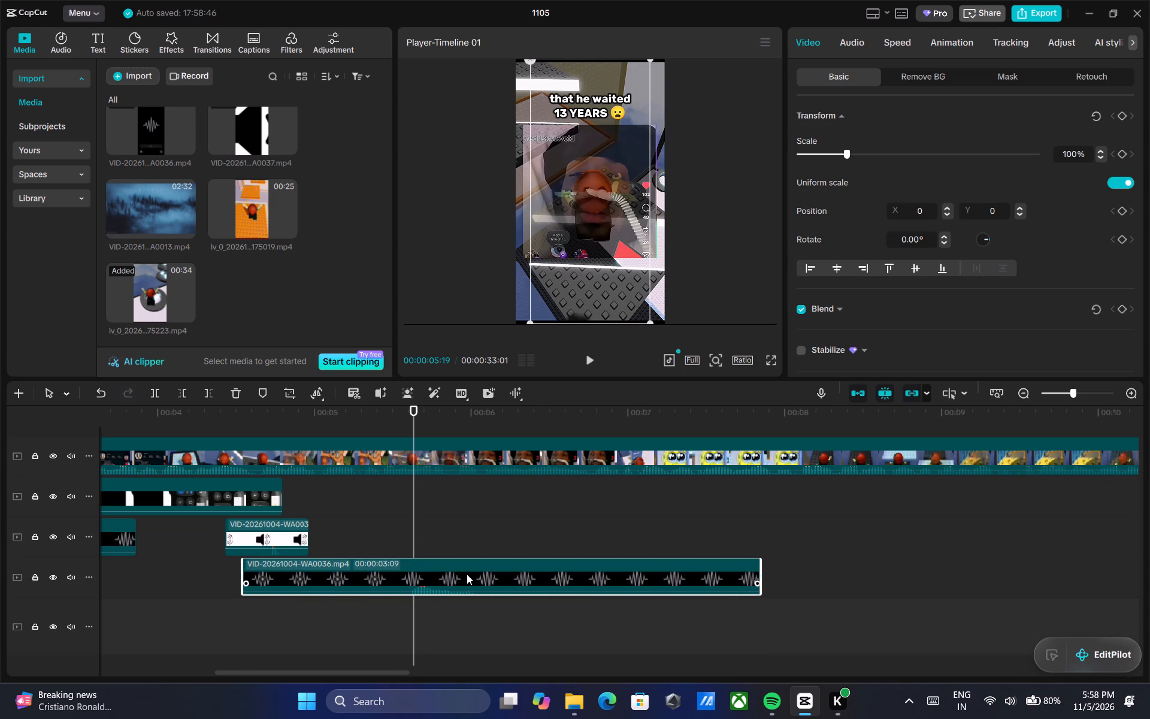
drag(467, 574, 465, 574)
Lower the newly placed WA0036 clip's volume to -5.3 dB and play back the section it covers.
click(858, 40)
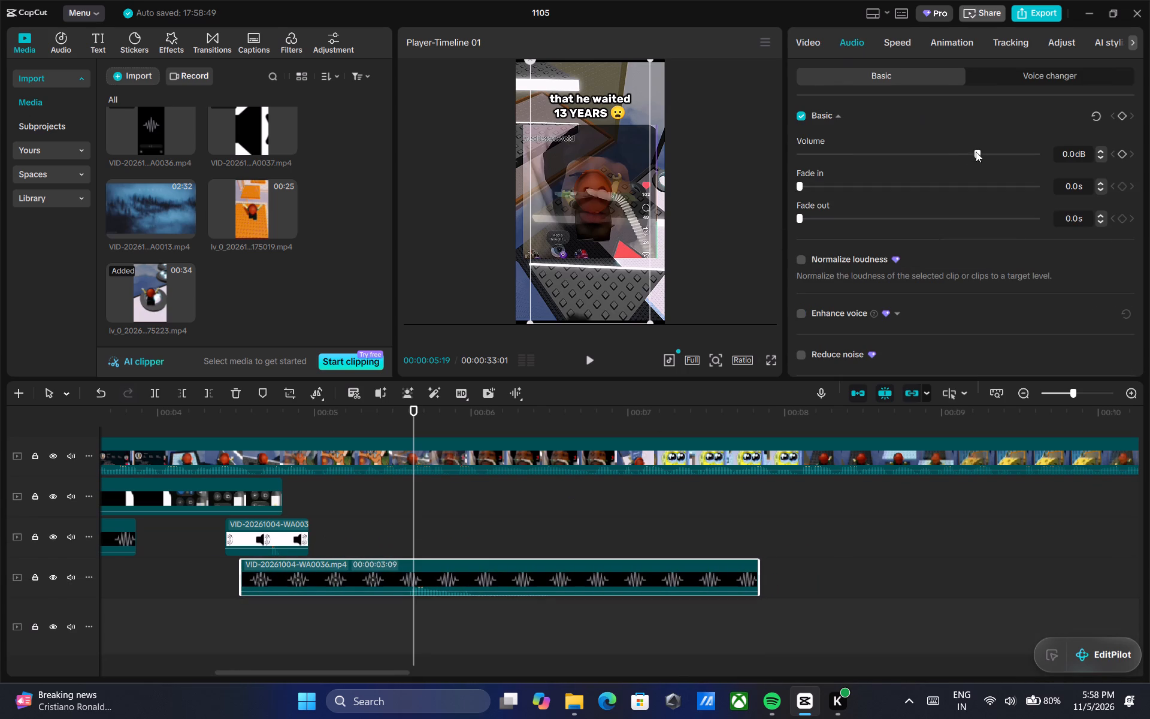
click(961, 155)
click(959, 155)
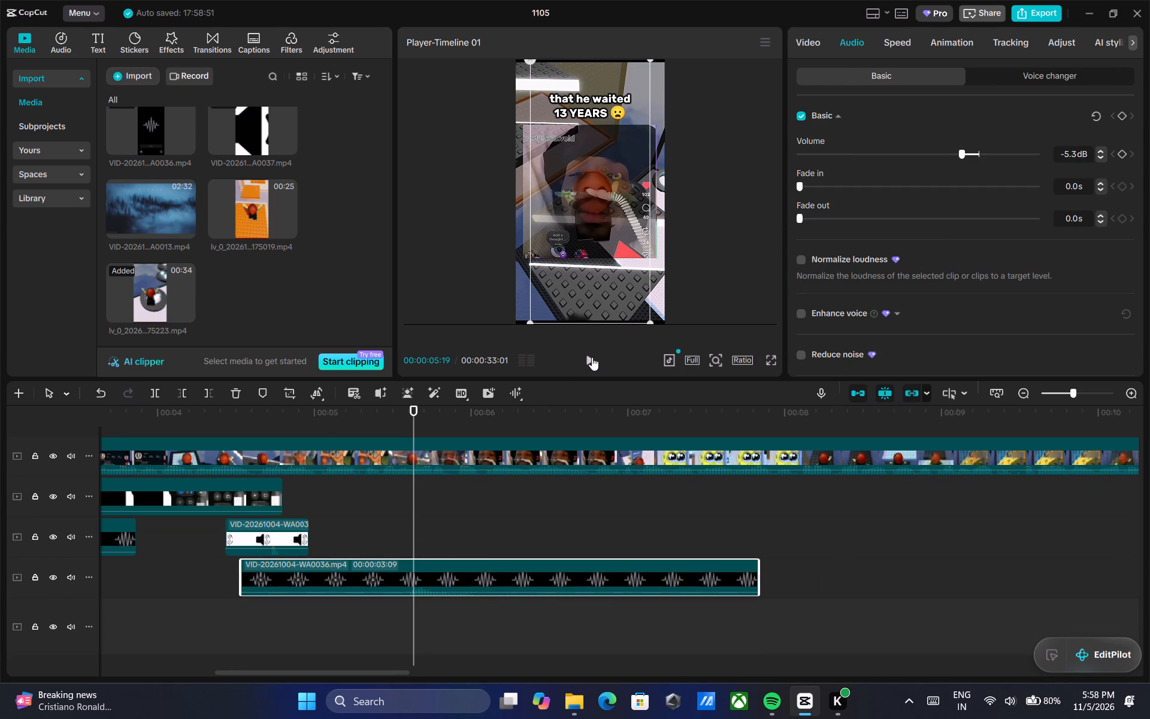
click(592, 357)
double_click(592, 357)
click(592, 357)
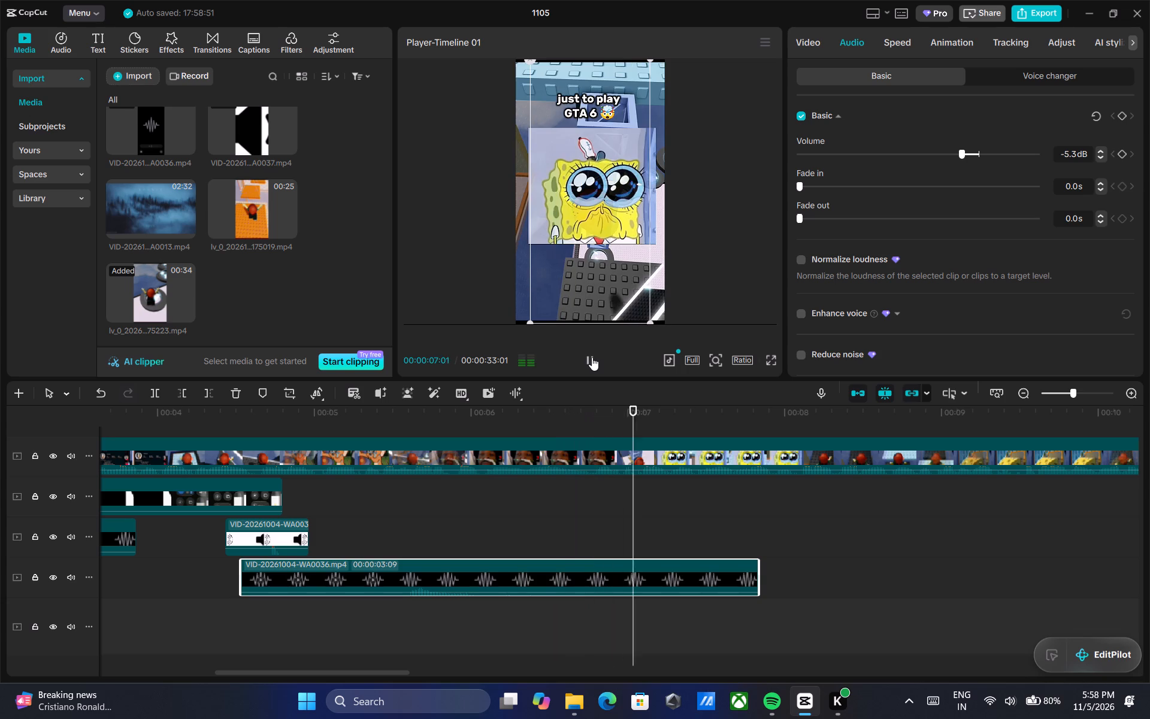
Set the playhead to 00:00:07:00, preview the WA0035 and WA0039 sounds, and place VID-20261004-WA0039.mp4 after the new WA0036 clip at about 9.4 s.
drag(637, 409, 627, 409)
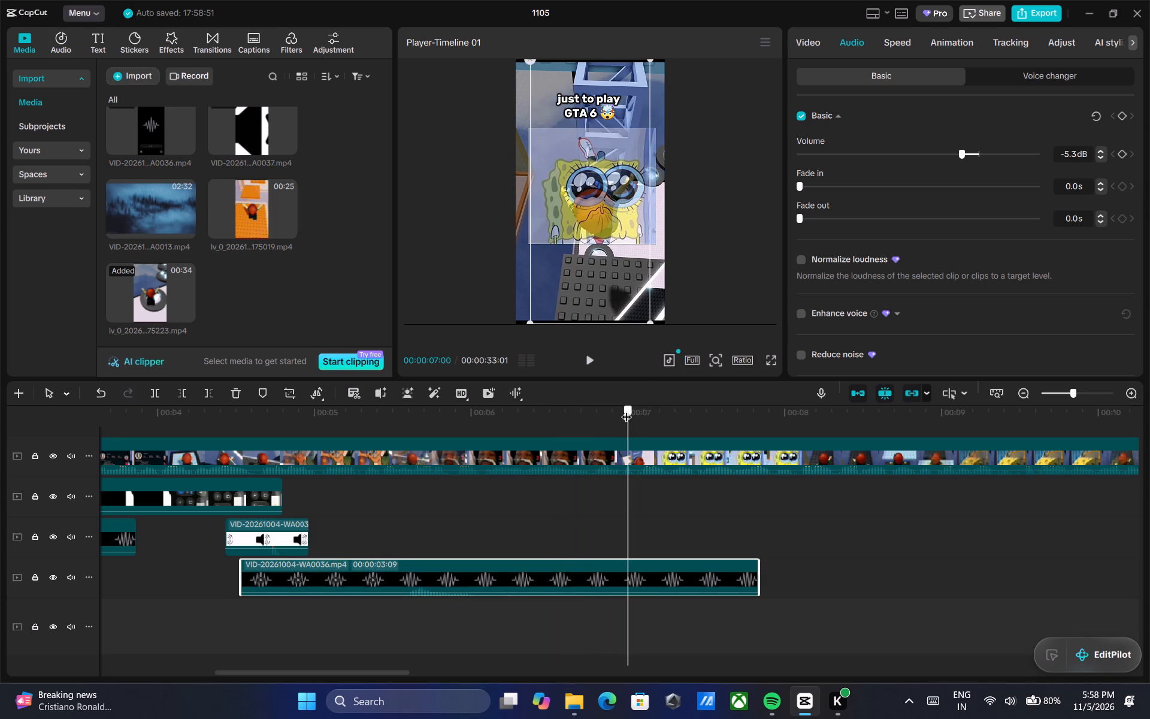
drag(627, 409, 626, 409)
scroll(249, 219, up, 2)
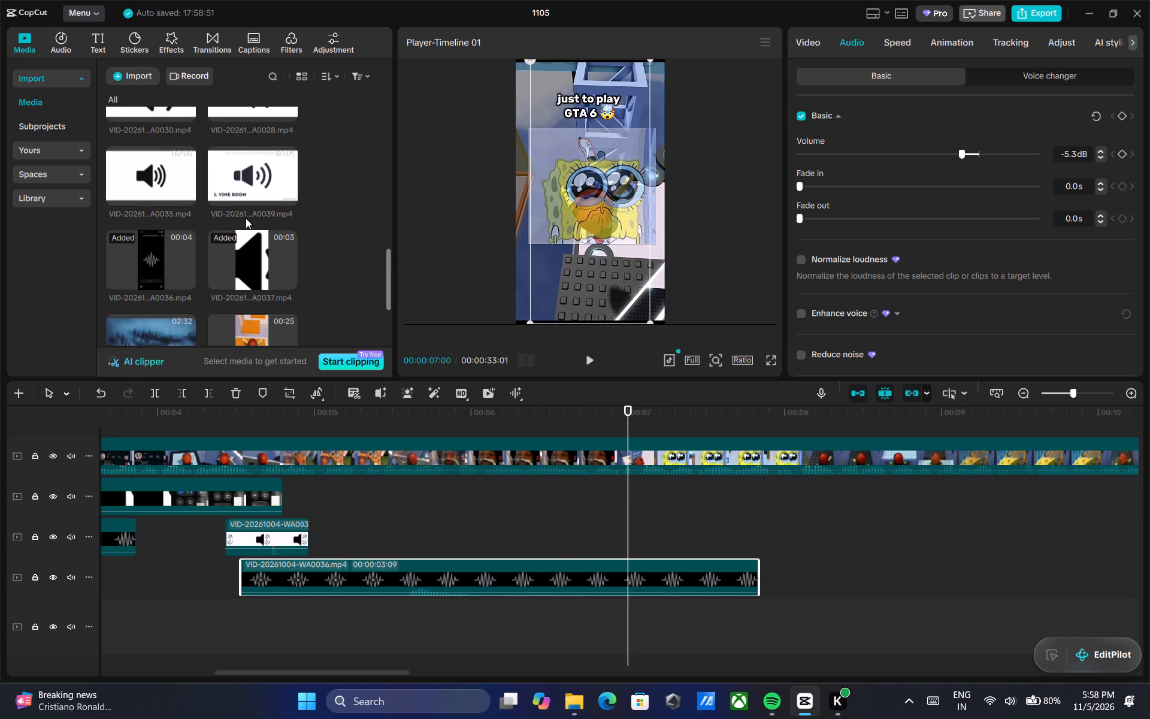
click(172, 187)
click(232, 176)
scroll(232, 176, up, 2)
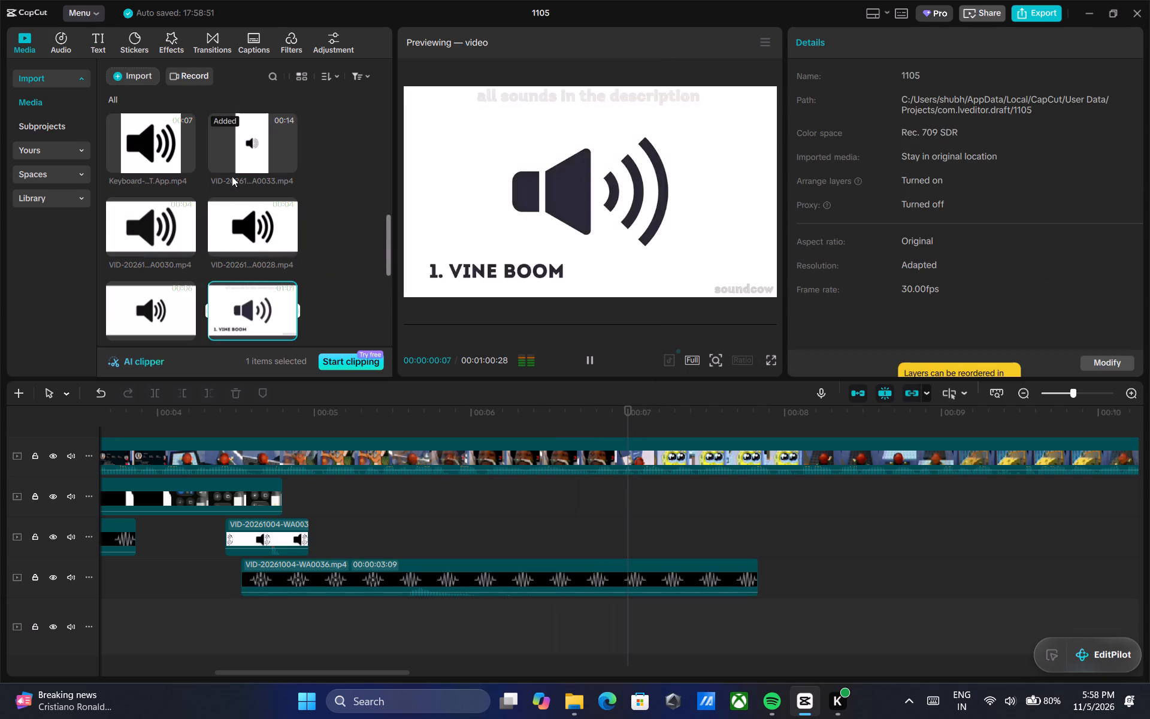
drag(225, 314, 1055, 530)
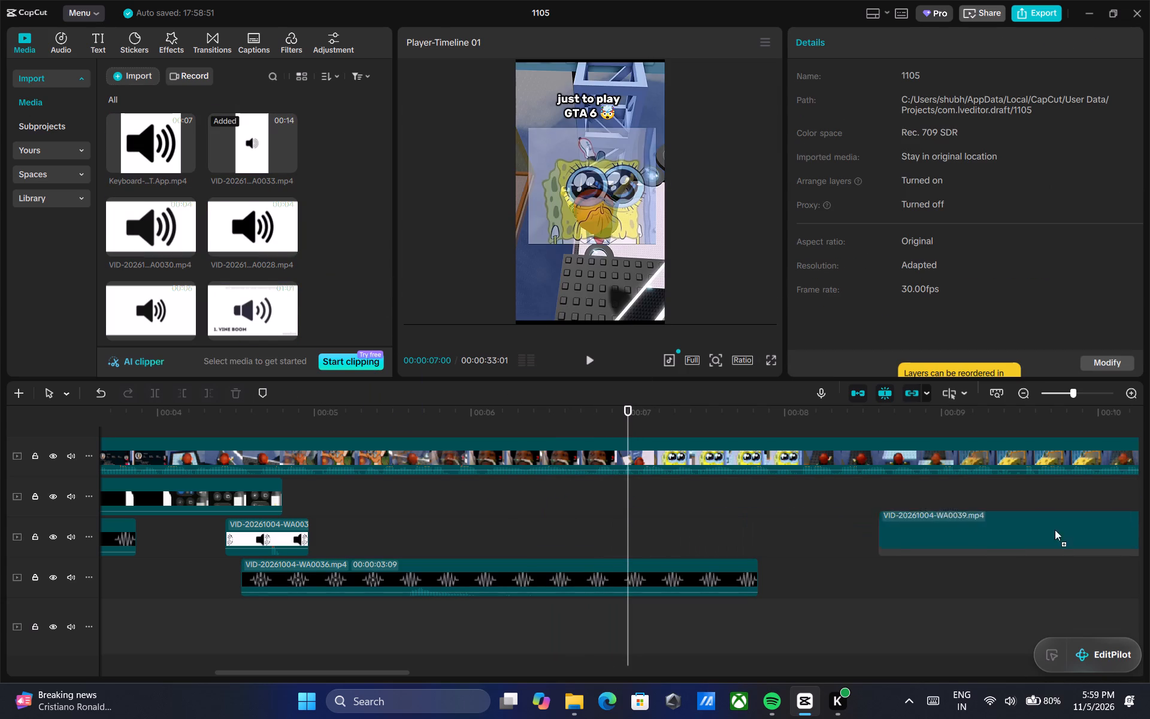
drag(1055, 530, 1001, 569)
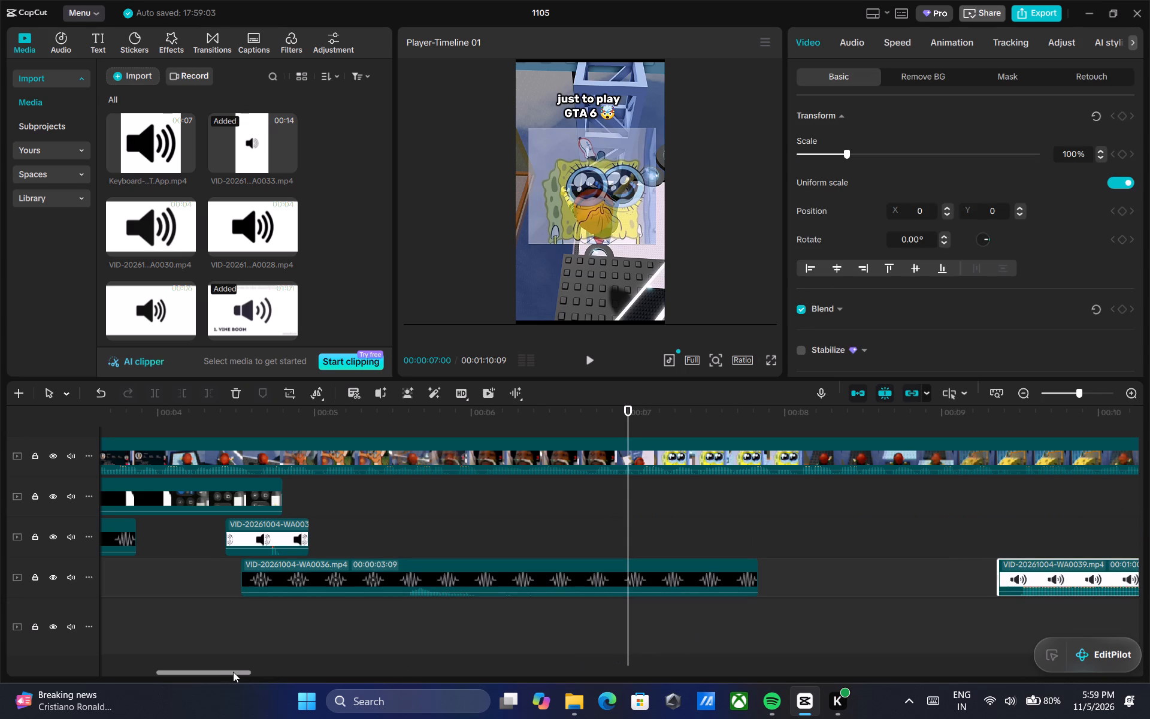
Move the long WA0039 clip past the end of the gameplay clip, onto the WA0033 track, to start at about 38 s.
drag(227, 672, 463, 671)
drag(405, 575, 985, 557)
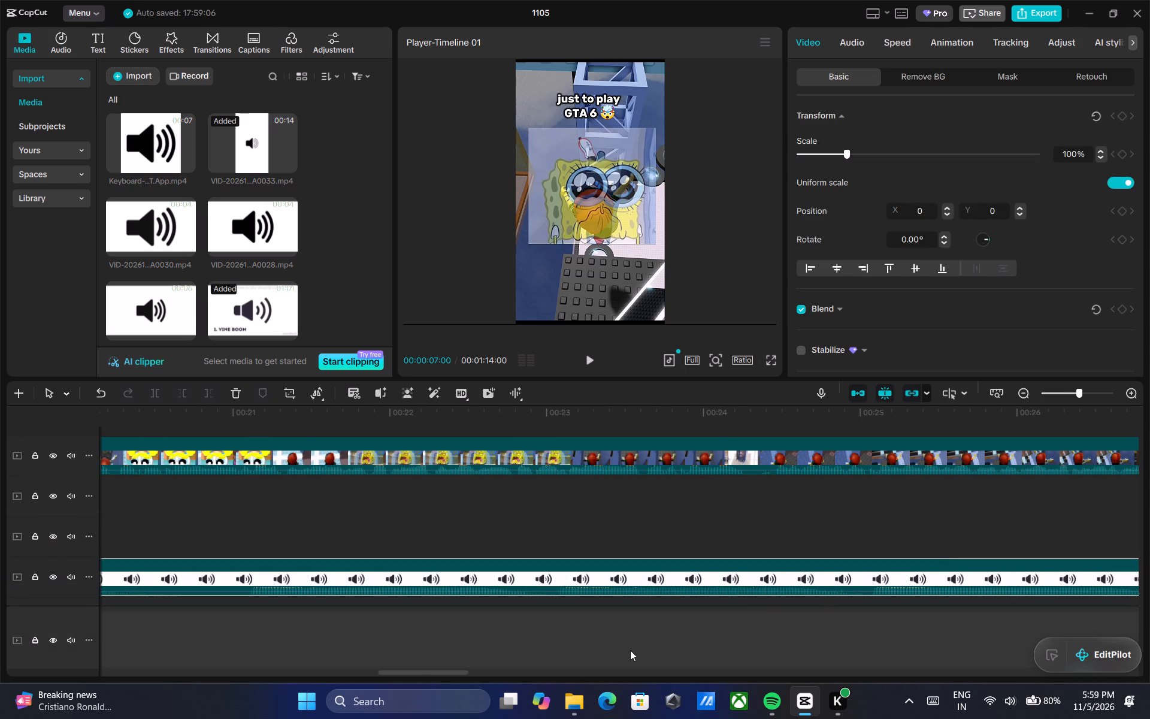
drag(413, 675, 547, 668)
drag(485, 581, 1098, 534)
ctrl+scroll(795, 477, down, 20)
ctrl+scroll(795, 477, down, 4)
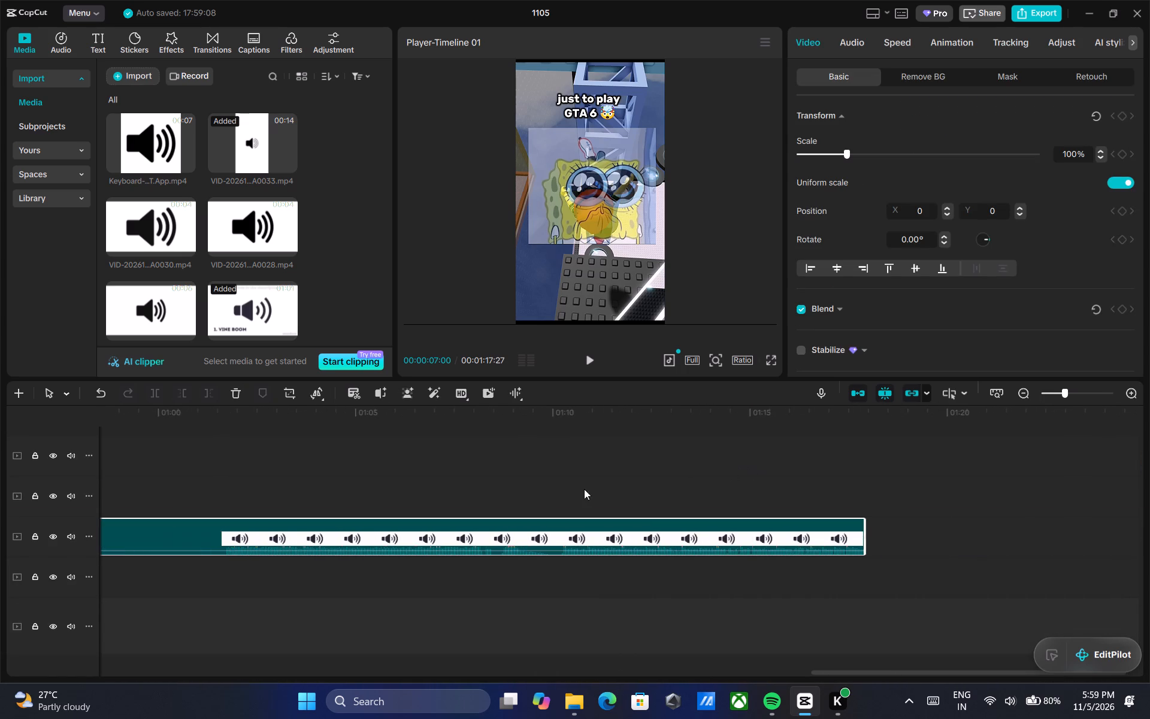
ctrl+scroll(584, 489, down, 3)
drag(737, 673, 451, 657)
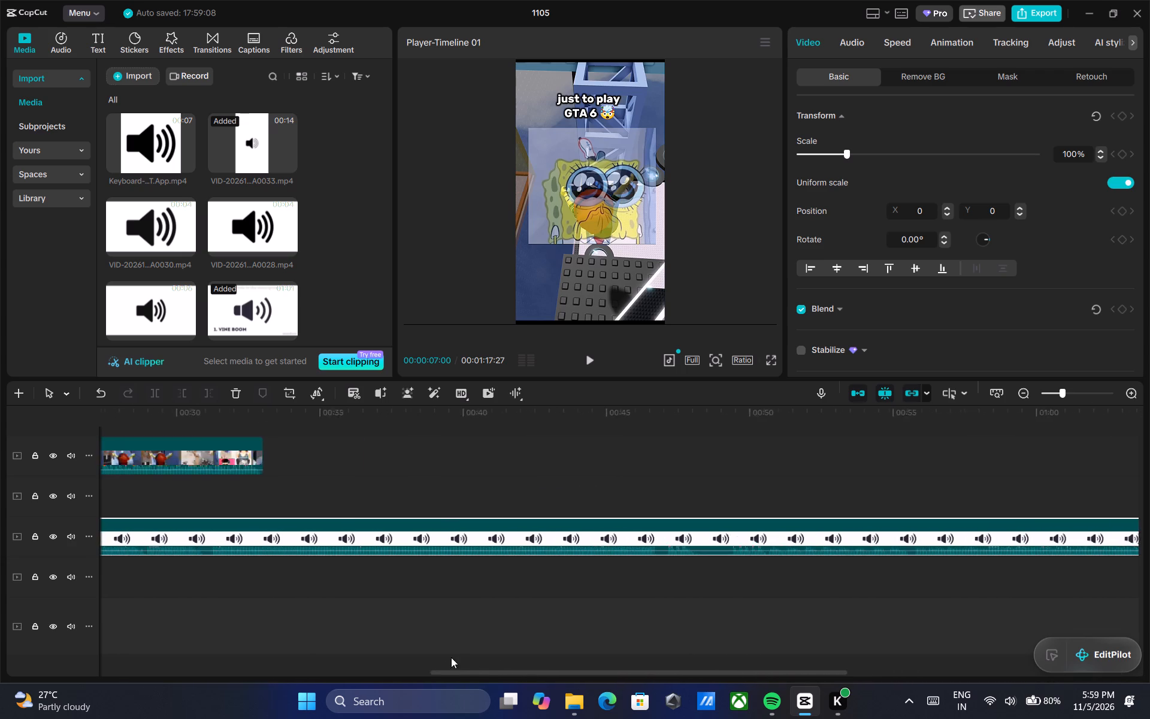
drag(451, 657, 358, 657)
drag(440, 533, 845, 534)
ctrl+scroll(814, 514, down, 3)
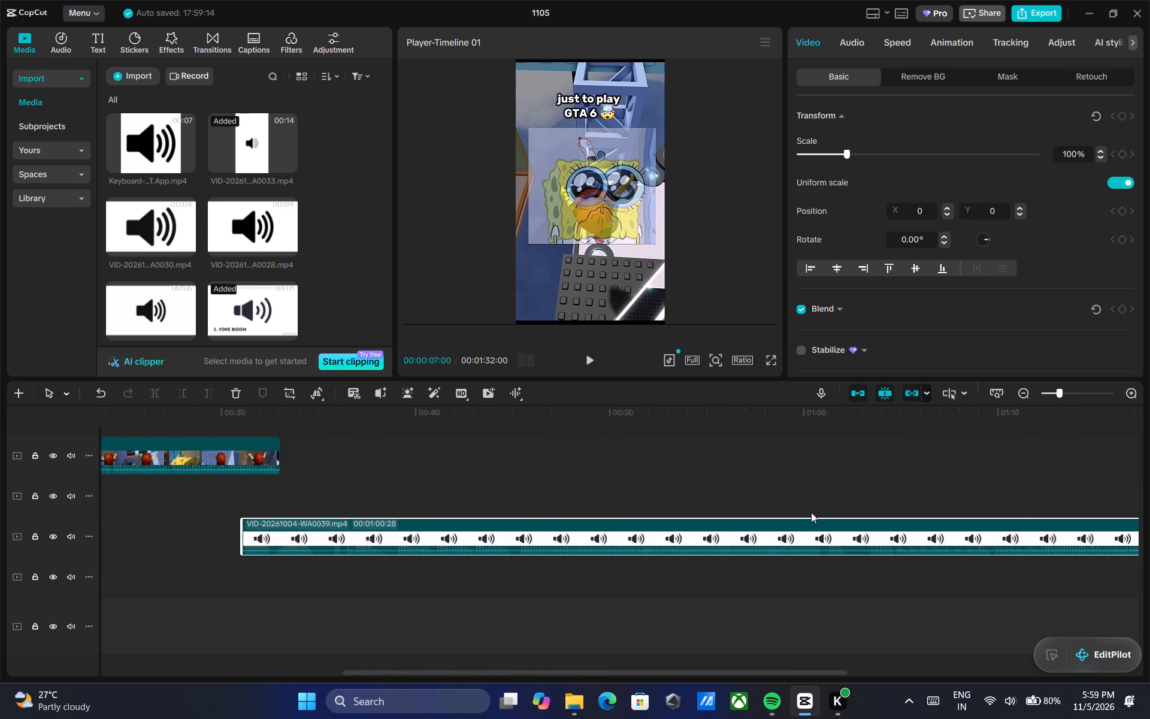
ctrl+scroll(811, 512, down, 4)
drag(507, 672, 360, 668)
drag(470, 525, 567, 530)
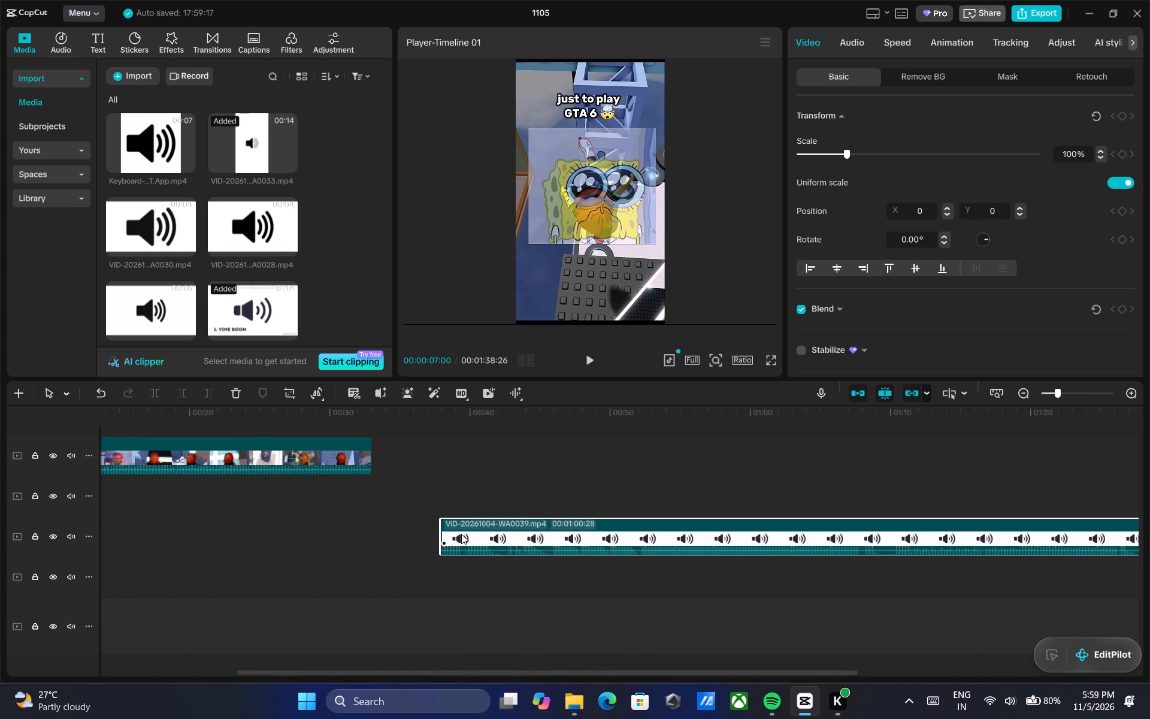
Split the WA0039 clip at 00:00:39:02 to separate the Vine Boom sound from the rest.
click(464, 527)
click(462, 461)
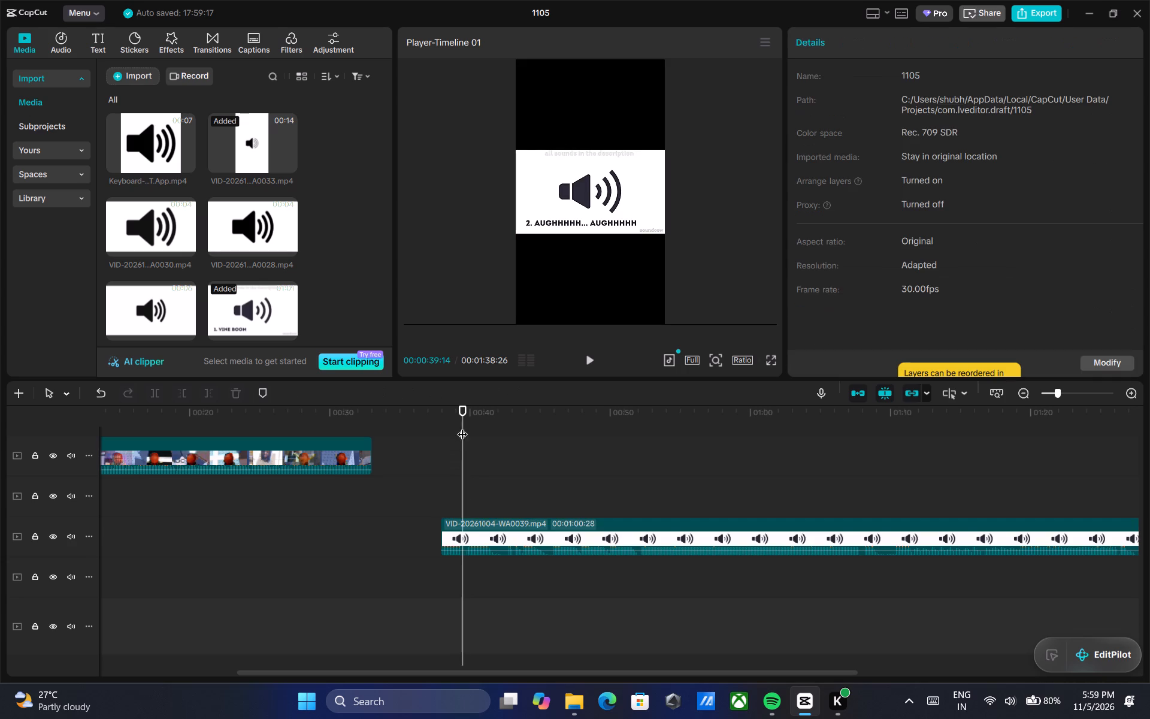
drag(463, 421, 457, 419)
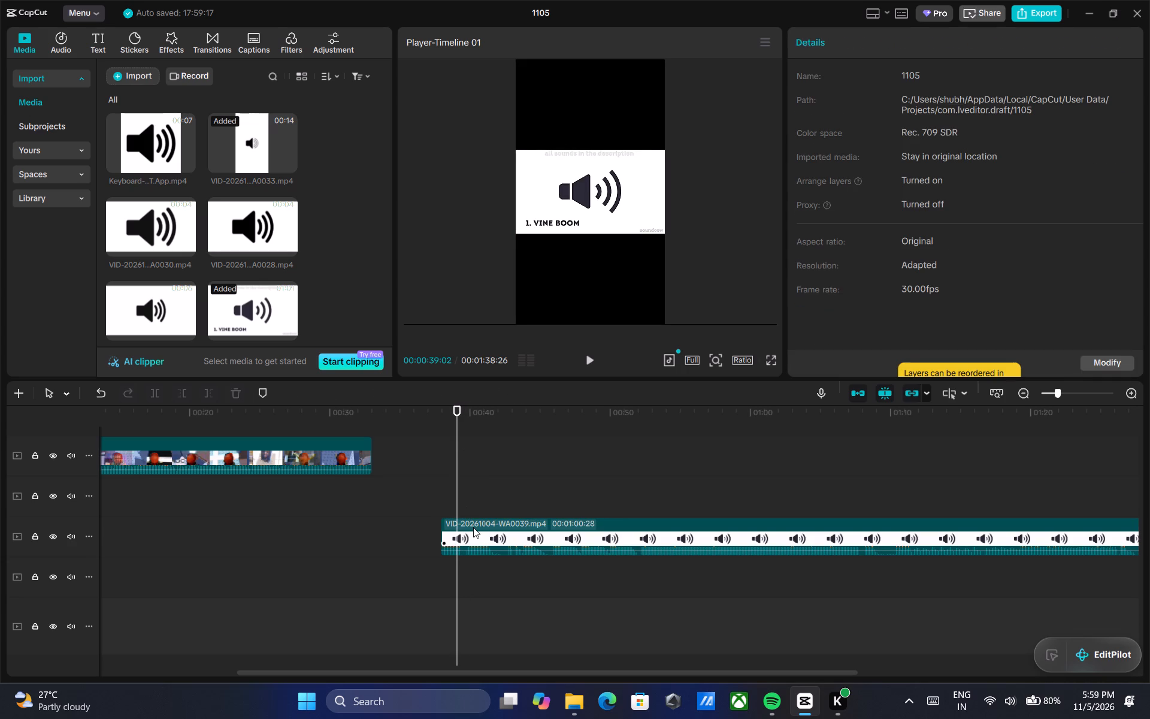
ctrl+click(473, 527)
key(ctrl+b)
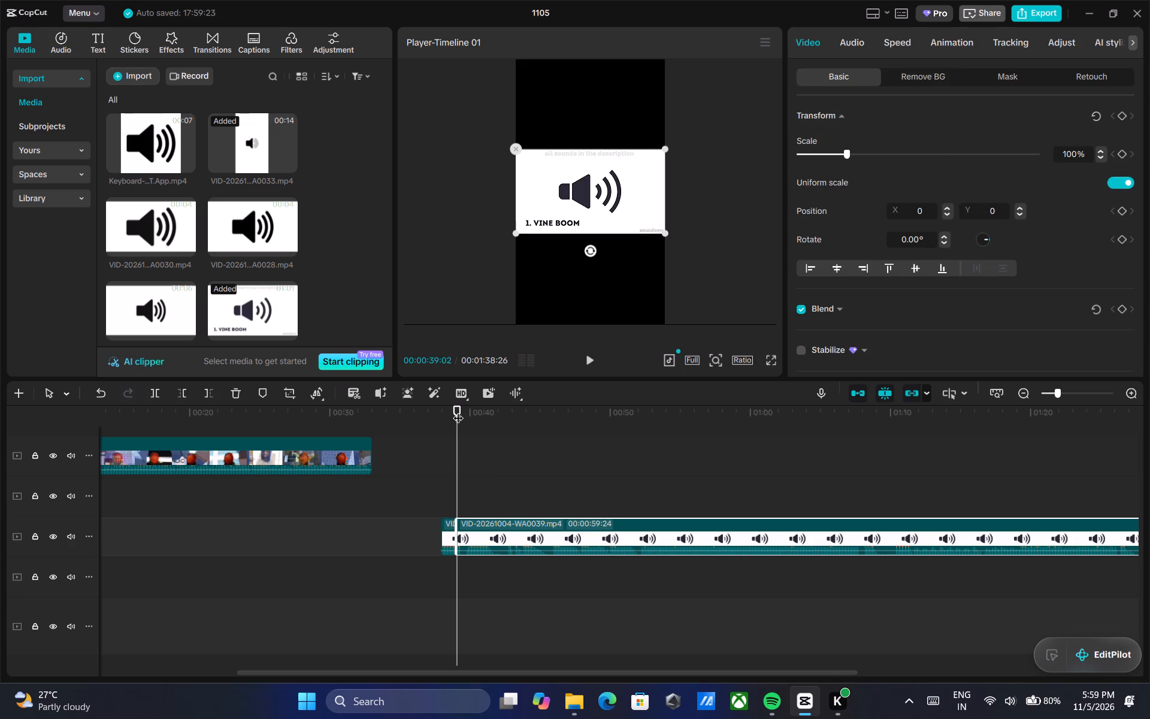
Split the WA0039 clip at 00:00:43:26 and 00:00:45:08 to isolate the Taco Bell Bong sound.
drag(458, 410, 527, 426)
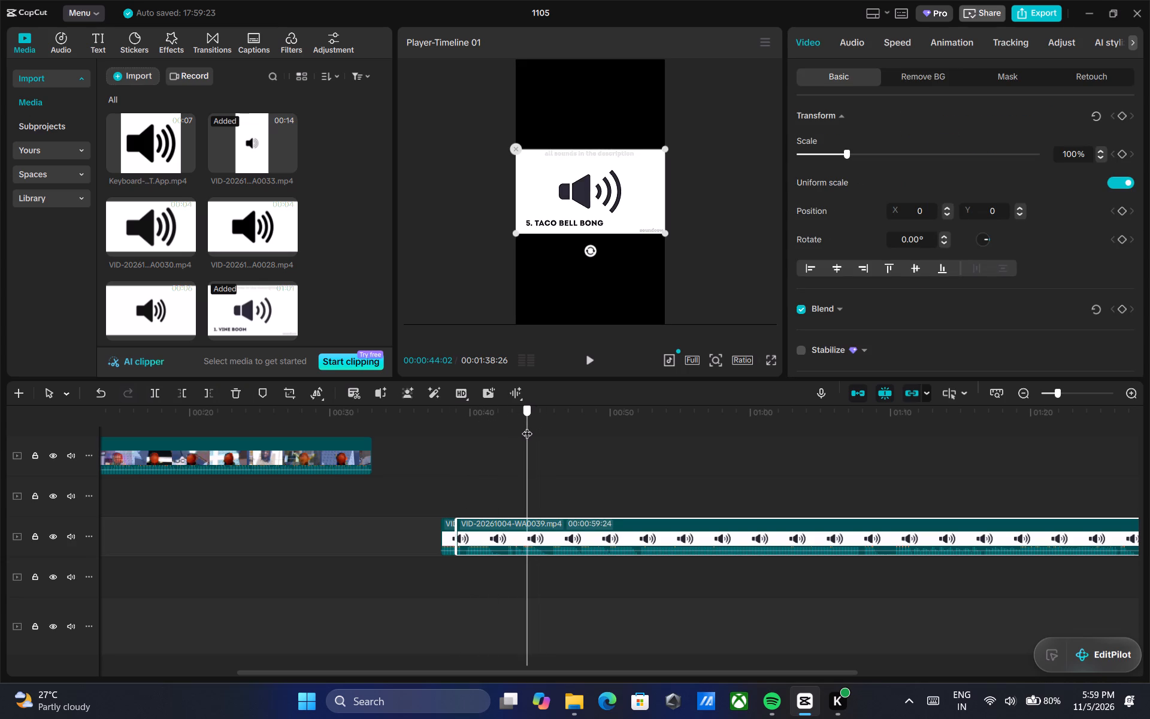
drag(527, 426, 519, 427)
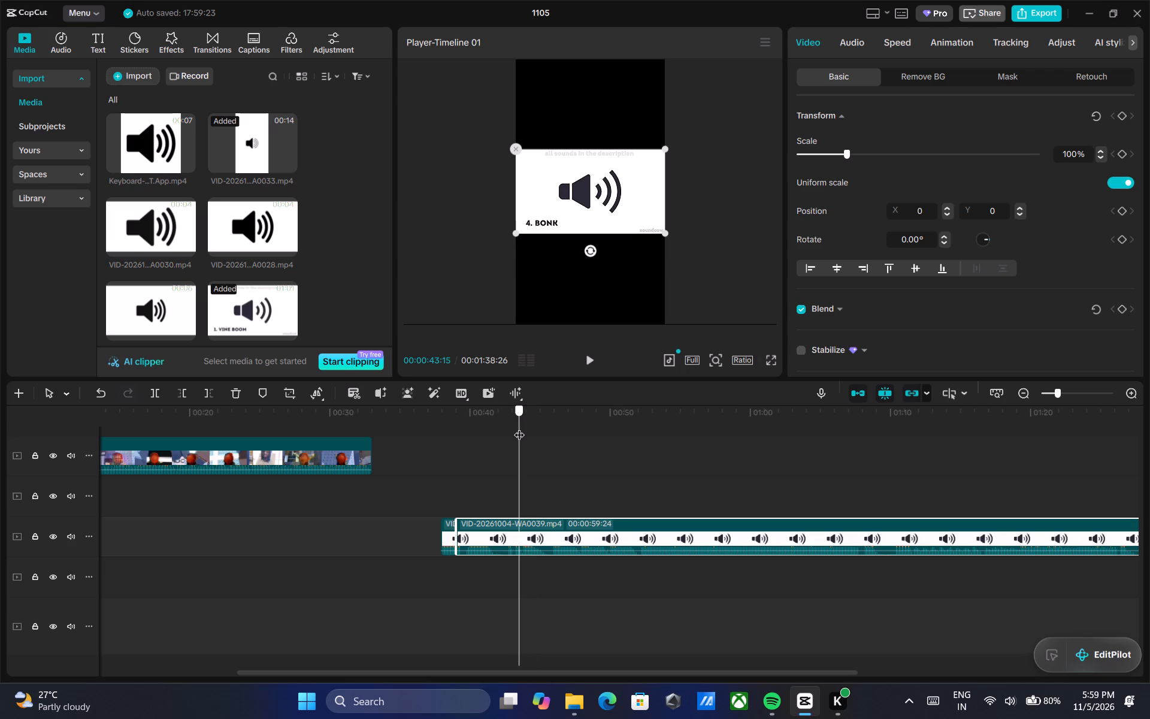
drag(519, 427, 524, 427)
key(ctrl+b)
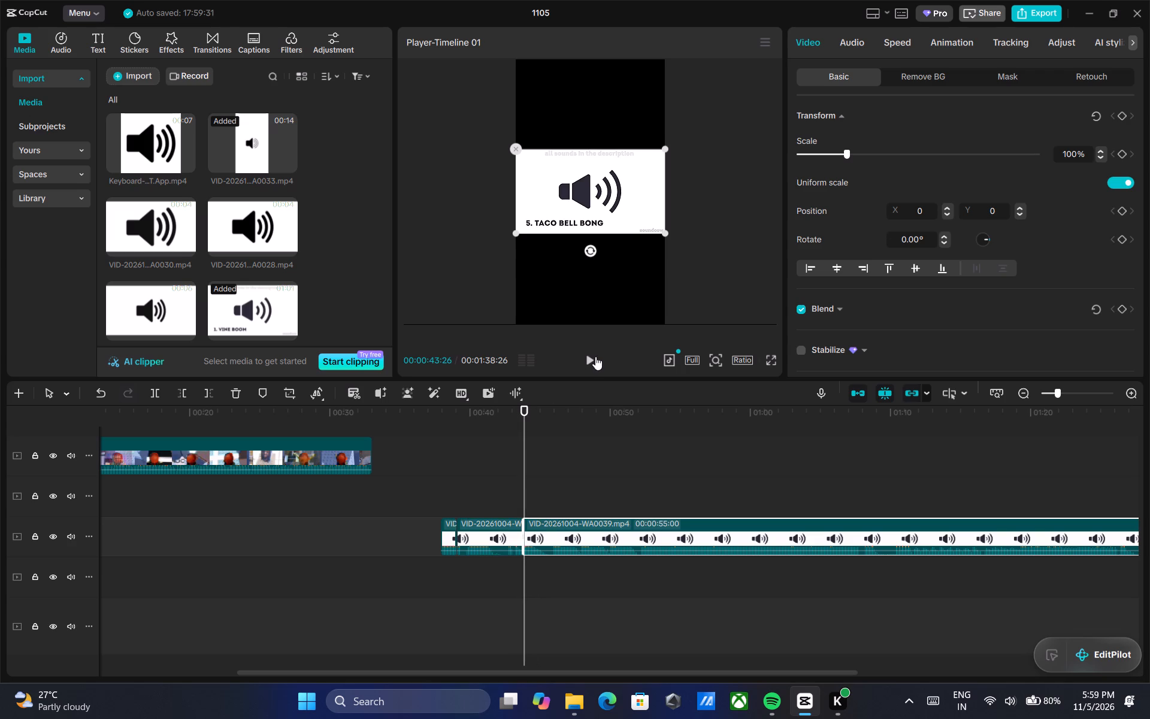
click(592, 355)
click(589, 355)
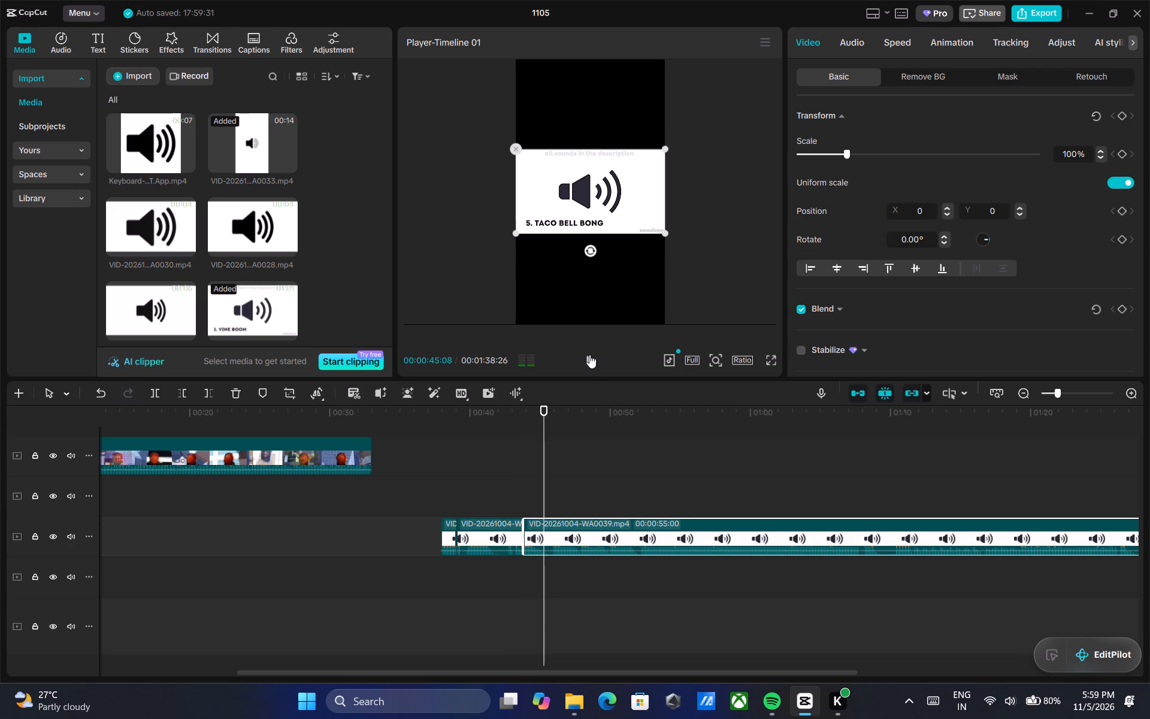
key(ctrl+v)
key(ctrl+b)
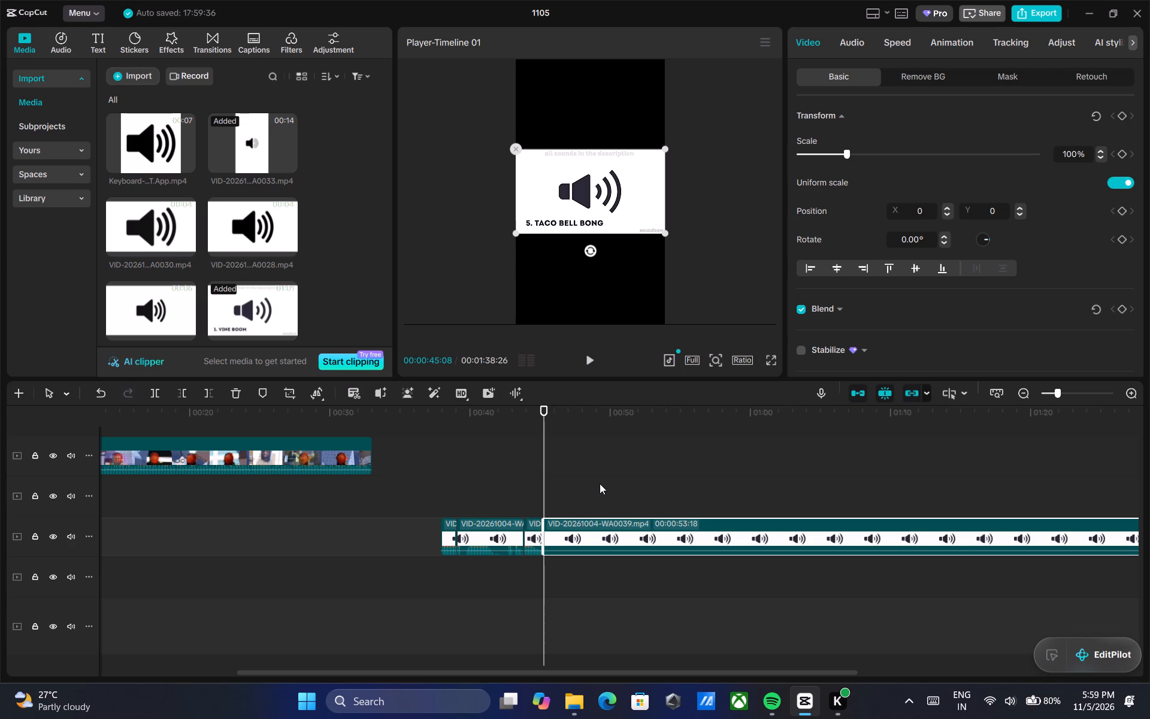
Move the short Vine Boom piece away from the other WA0039 pieces to start at about 35.6 s.
ctrl+scroll(613, 478, up, 12)
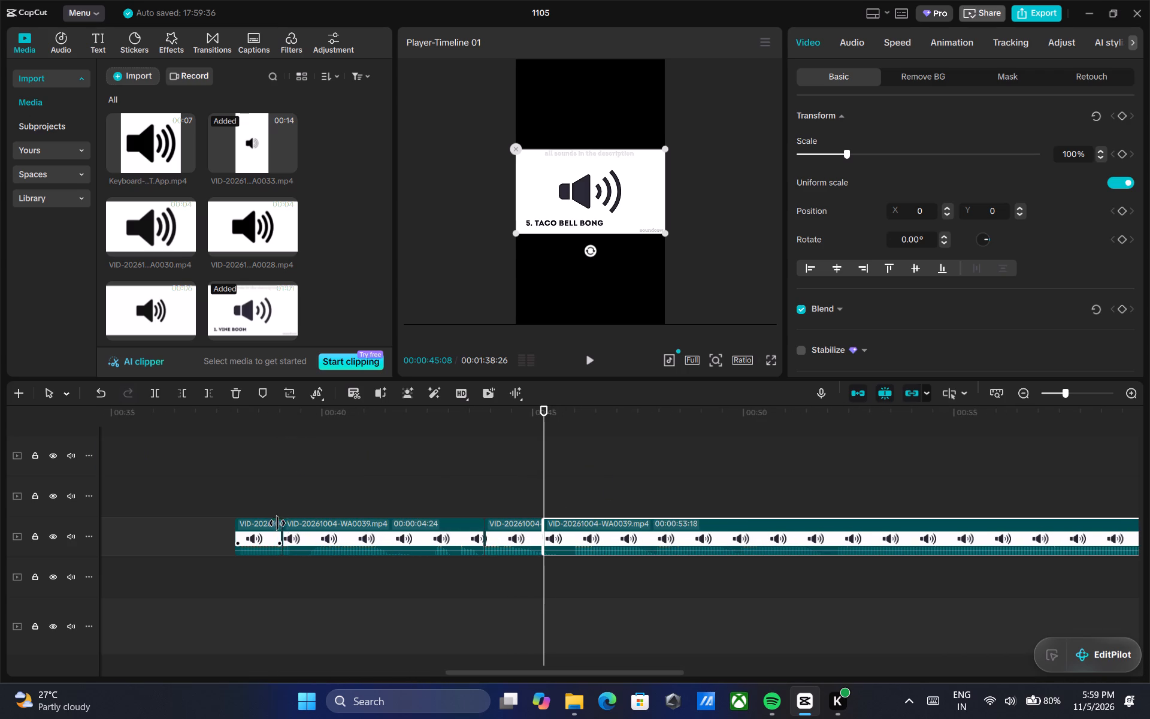
drag(262, 540, 166, 517)
Copy the separated Vine Boom piece.
drag(474, 673, 244, 639)
drag(406, 675, 465, 675)
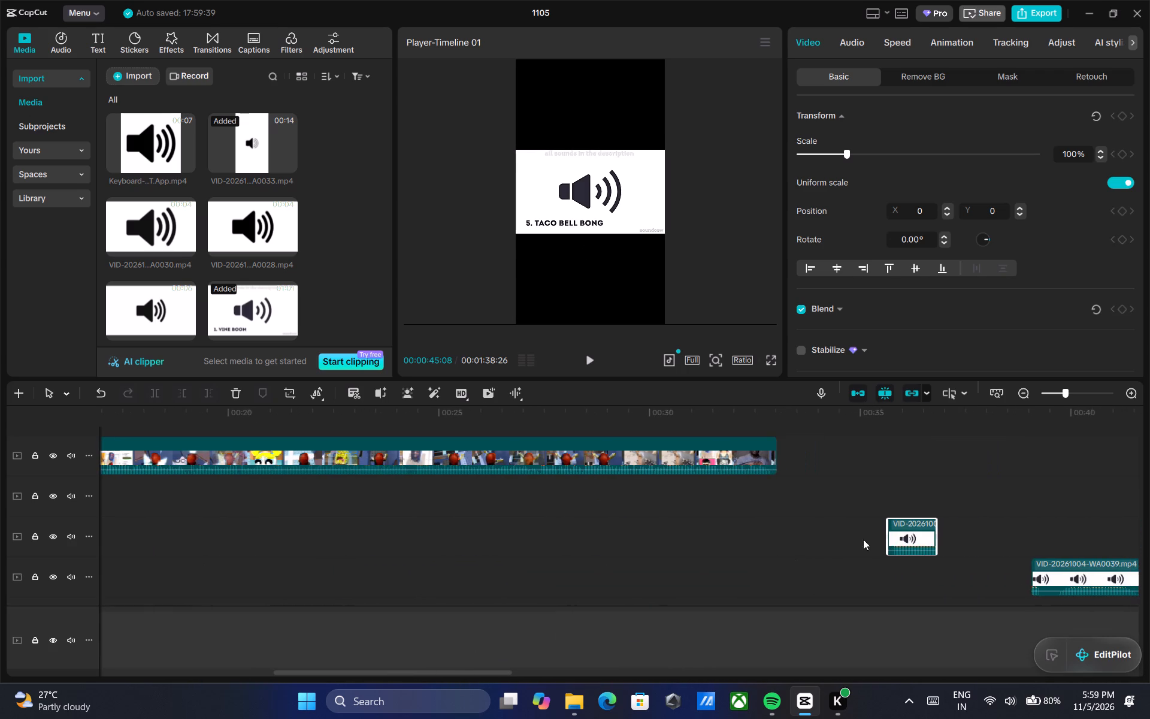
right_click(916, 525)
click(869, 474)
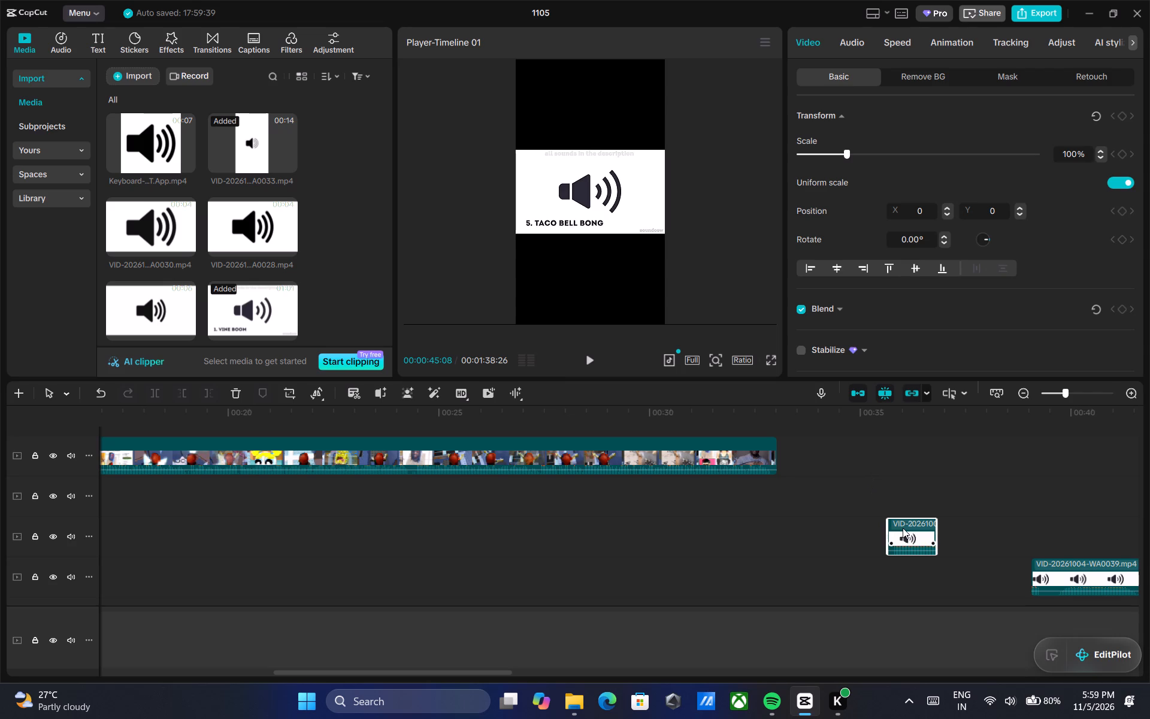
triple_click(903, 528)
right_click(903, 528)
click(952, 126)
Paste the copied Vine Boom piece under the "just to play GTA 6" caption, starting at about 6.8 s.
drag(331, 671, 128, 654)
scroll(327, 542, down, 4)
scroll(393, 482, up, 1)
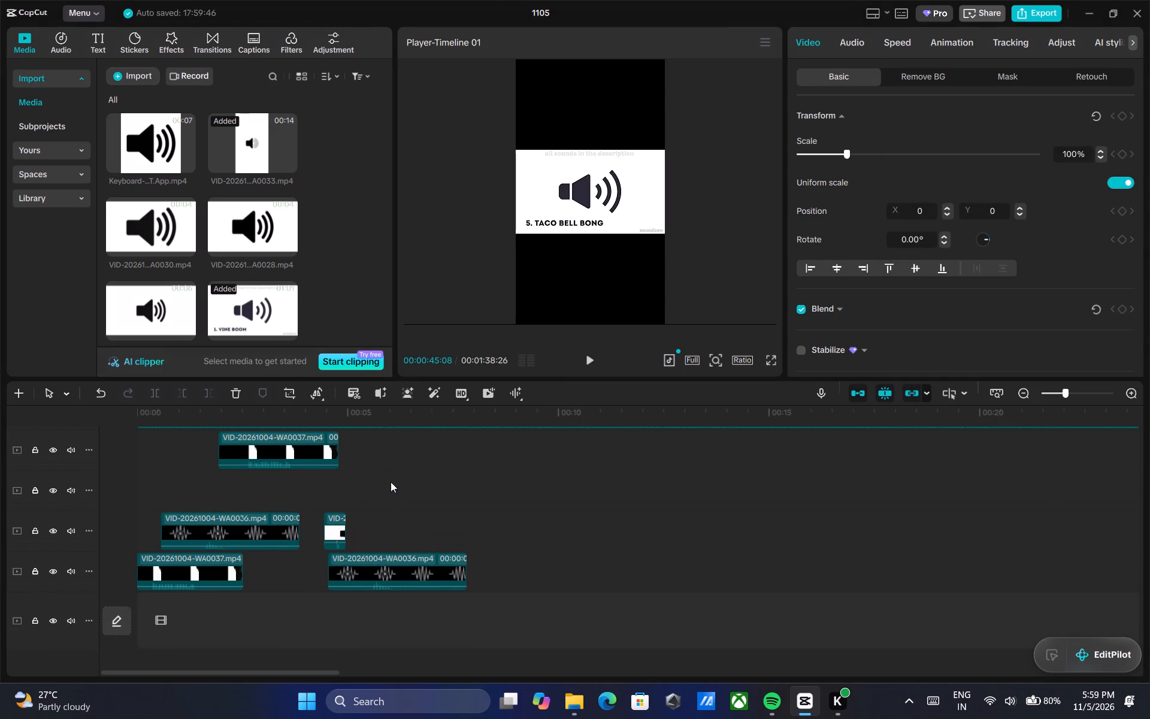
scroll(391, 482, up, 1)
click(144, 464)
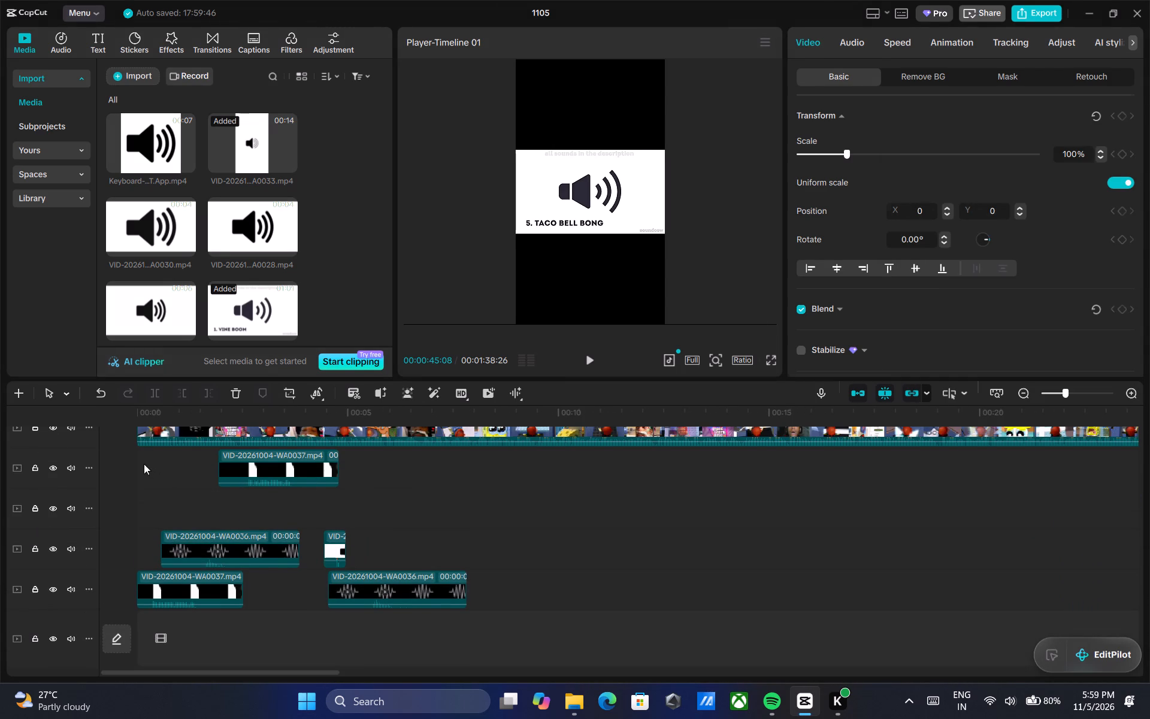
click(586, 355)
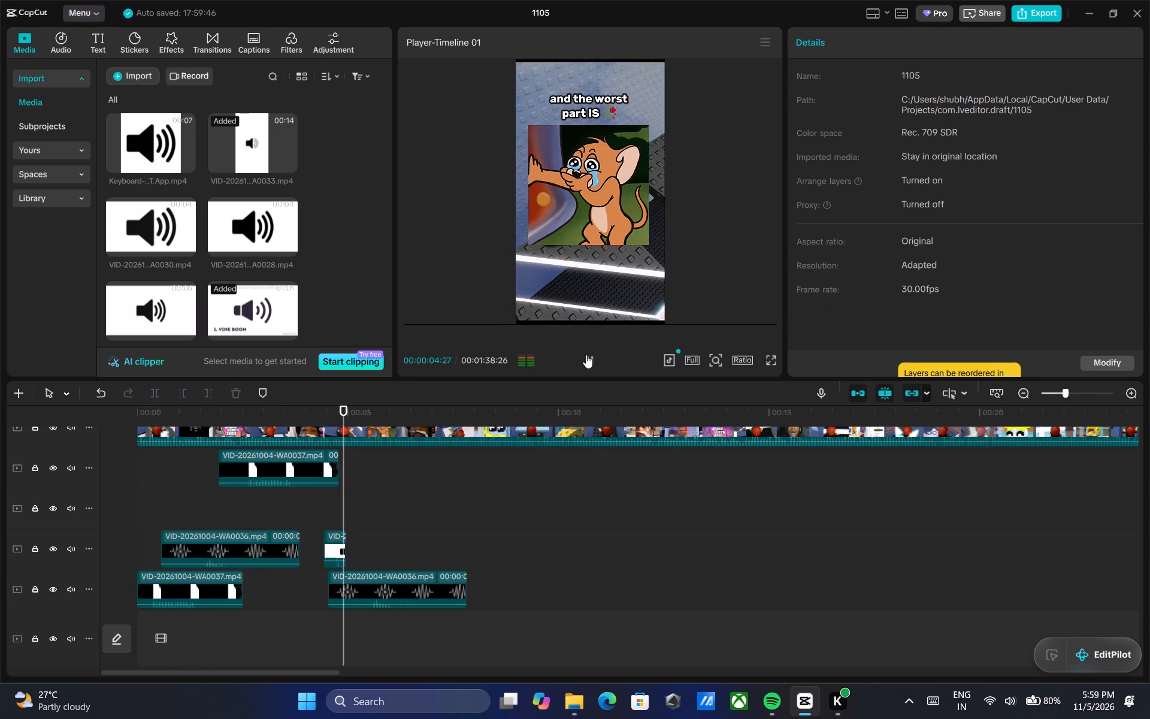
triple_click(586, 355)
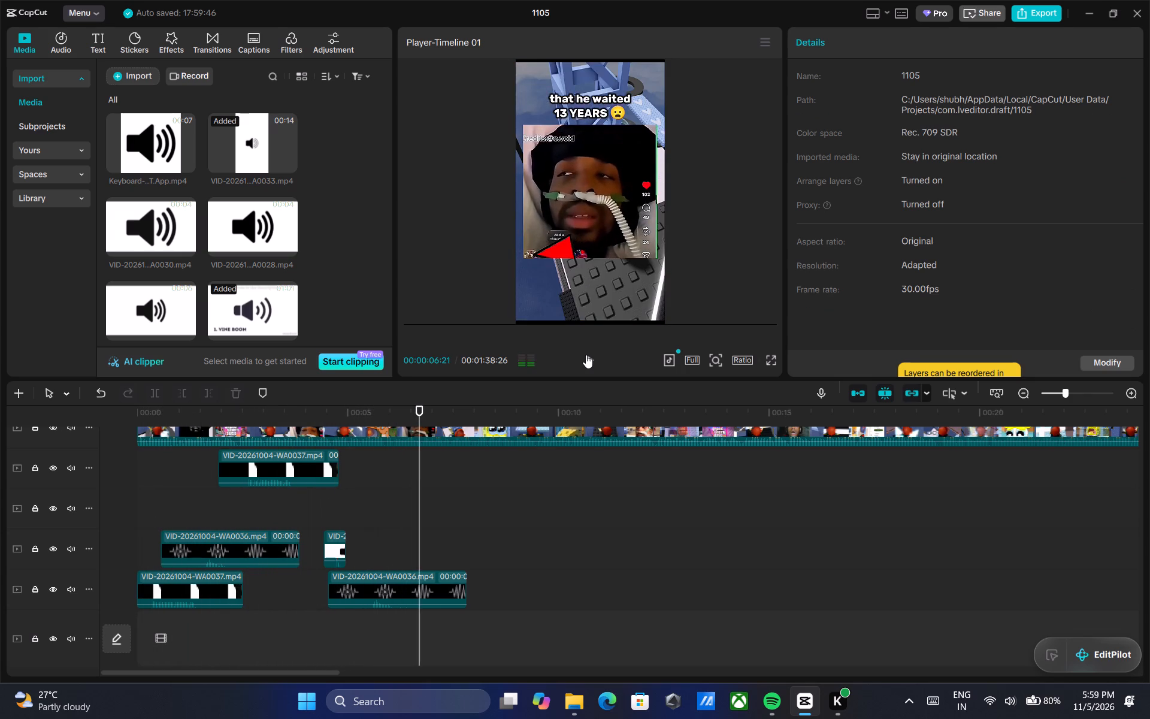
double_click(586, 355)
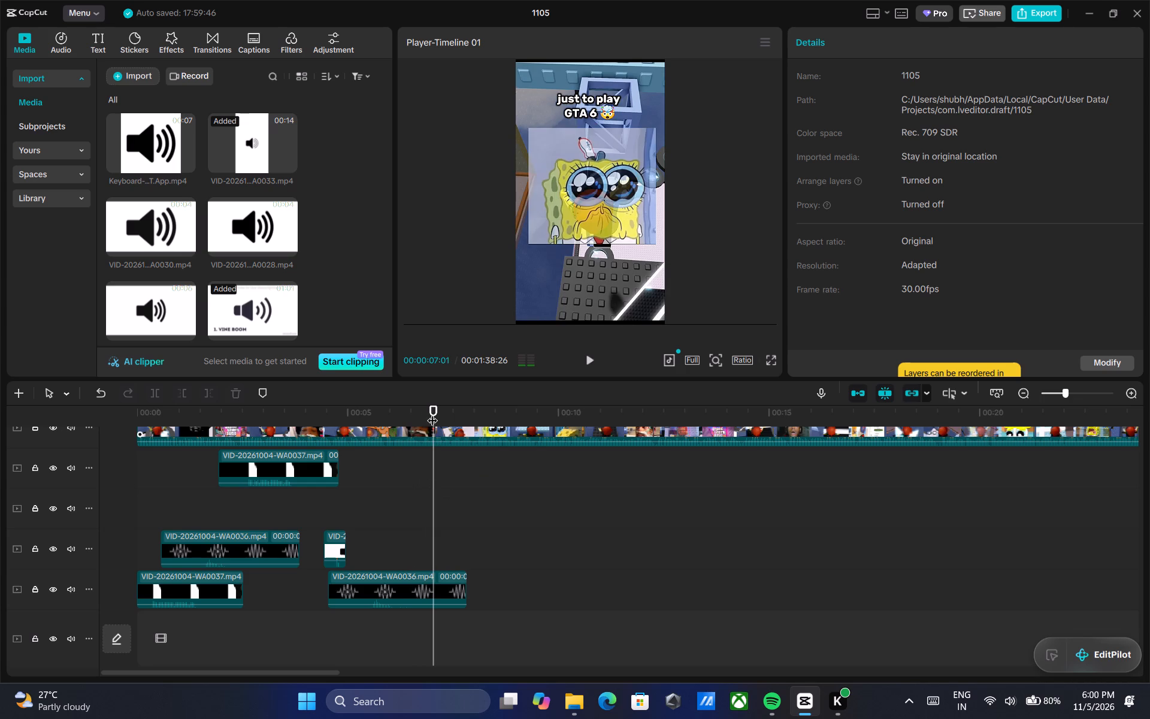
click(432, 412)
right_click(428, 464)
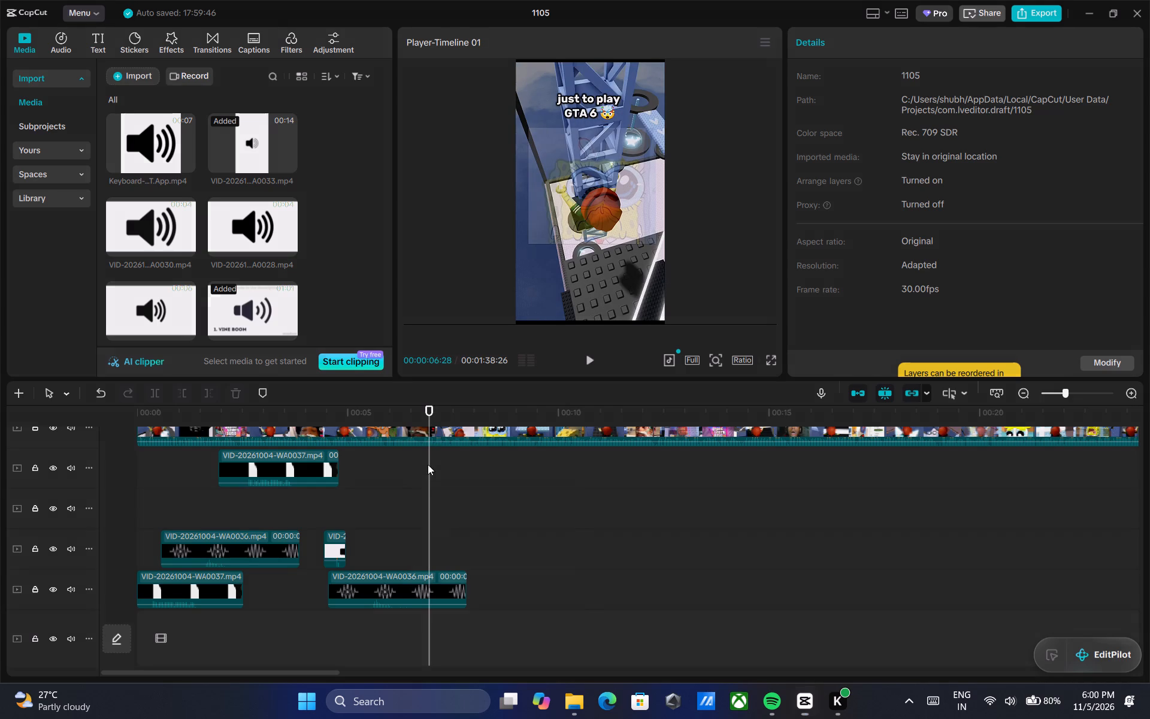
click(464, 548)
drag(449, 498, 443, 499)
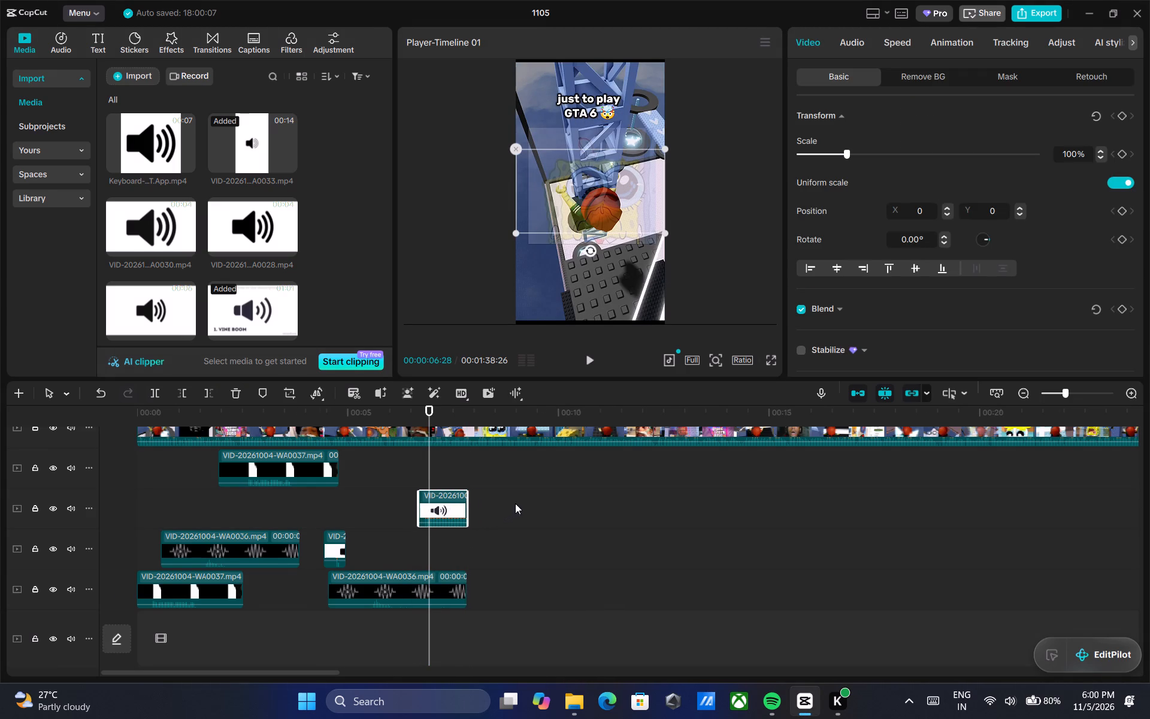
ctrl+scroll(516, 503, up, 6)
drag(447, 499, 453, 501)
Lower the pasted Vine Boom piece's volume to -6.5 dB and play it back.
click(842, 40)
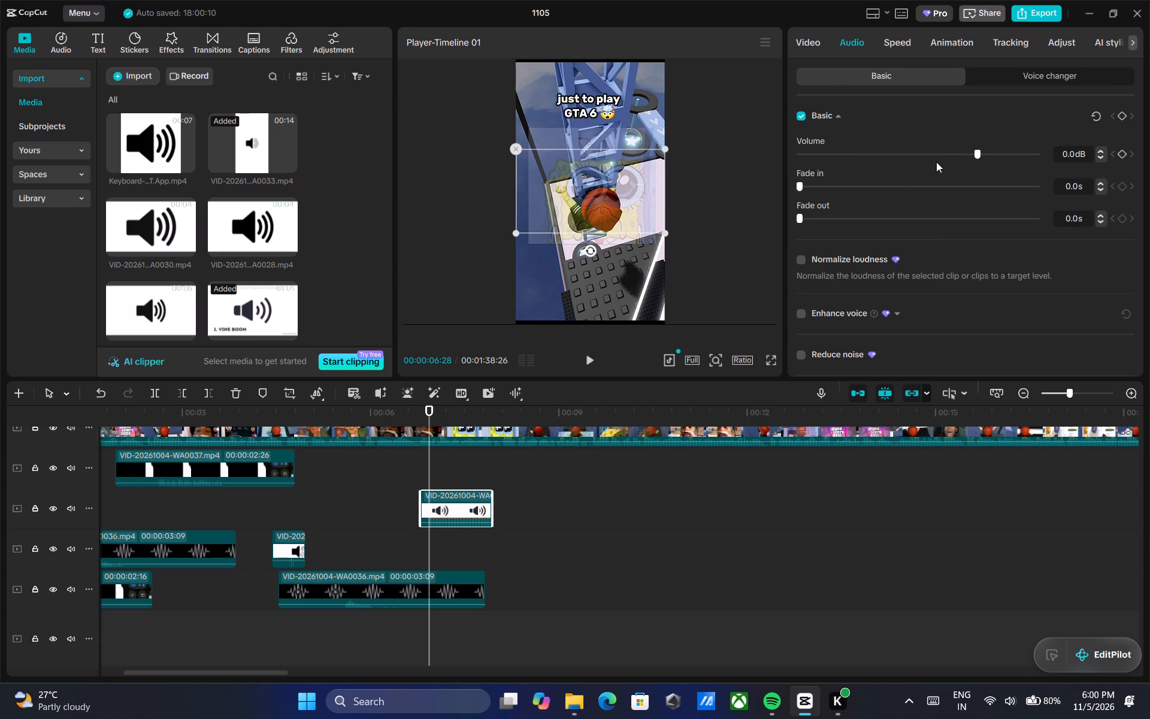
click(955, 156)
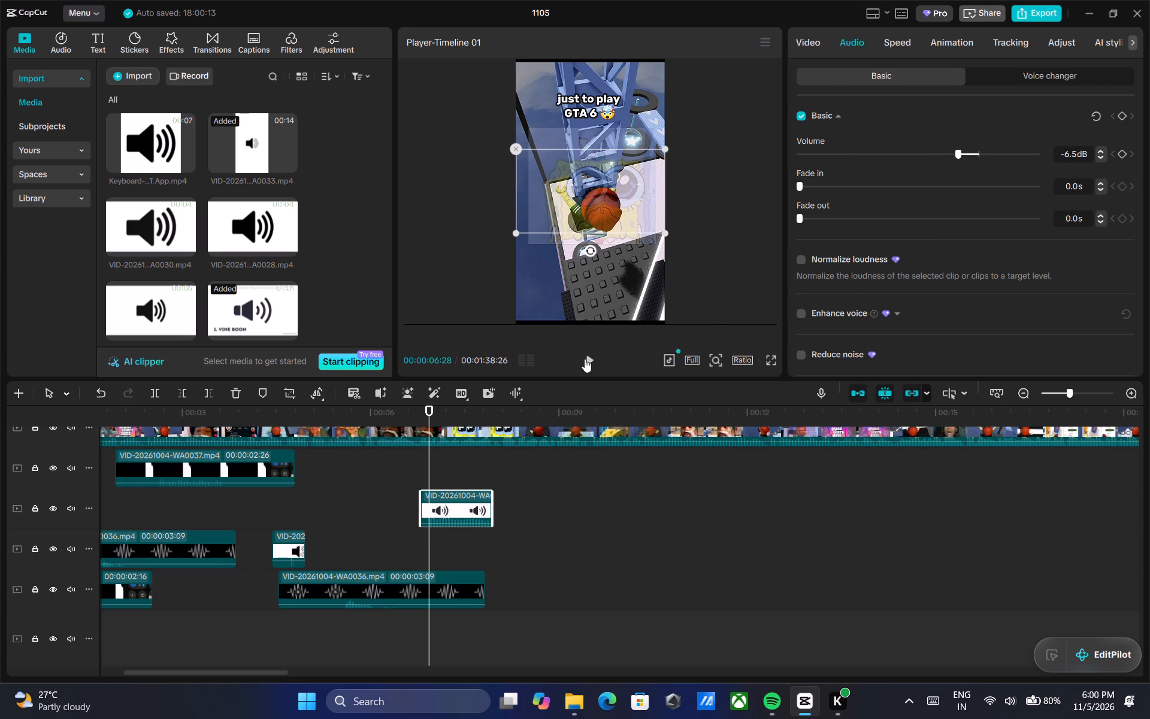
click(589, 359)
click(589, 359)
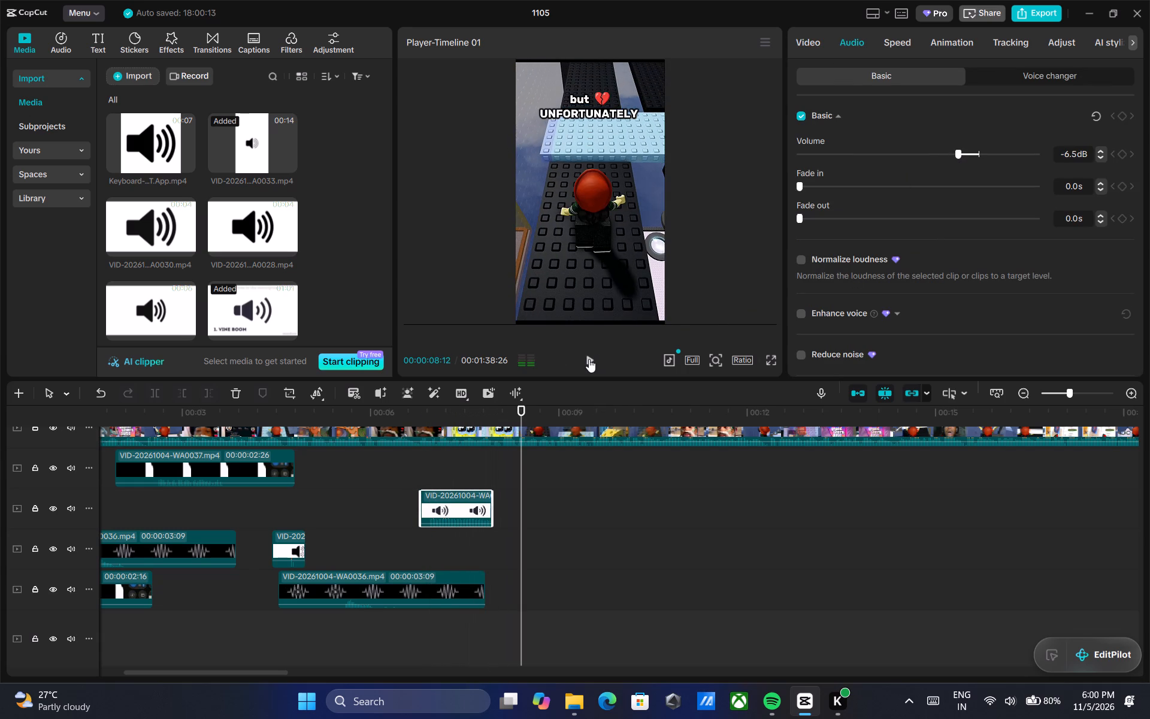
Set the volume of the WA0036 clip starting at about 4.5 s to -5.0 dB.
click(426, 591)
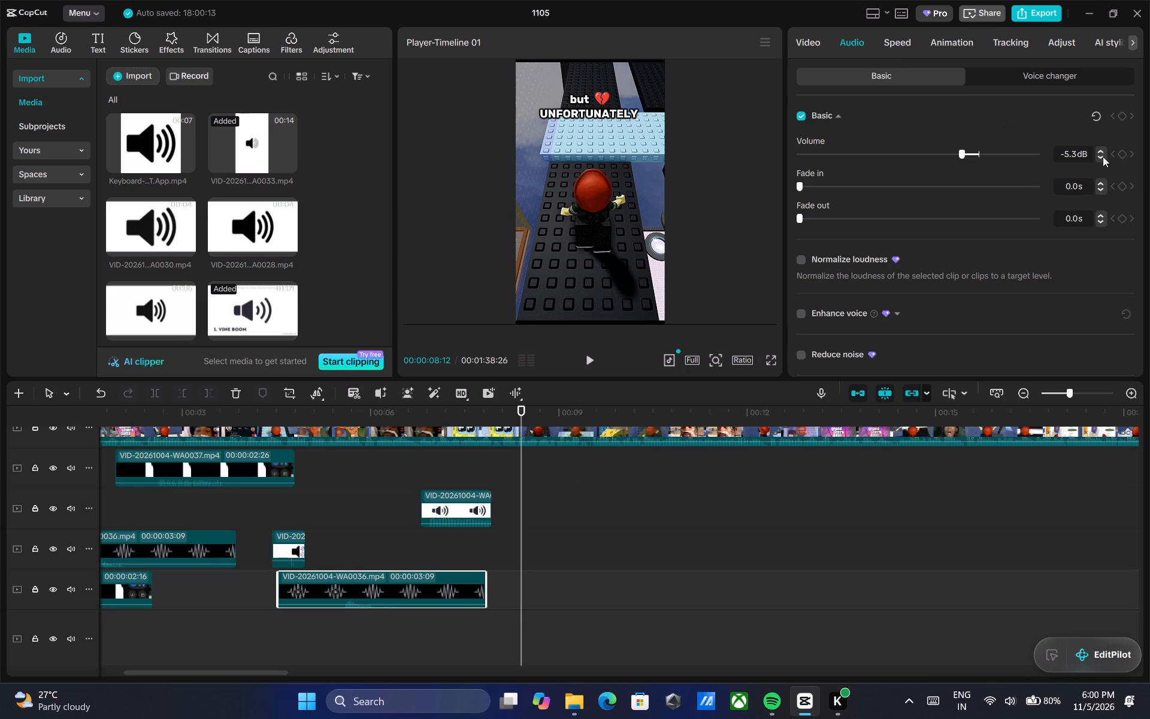
triple_click(1103, 150)
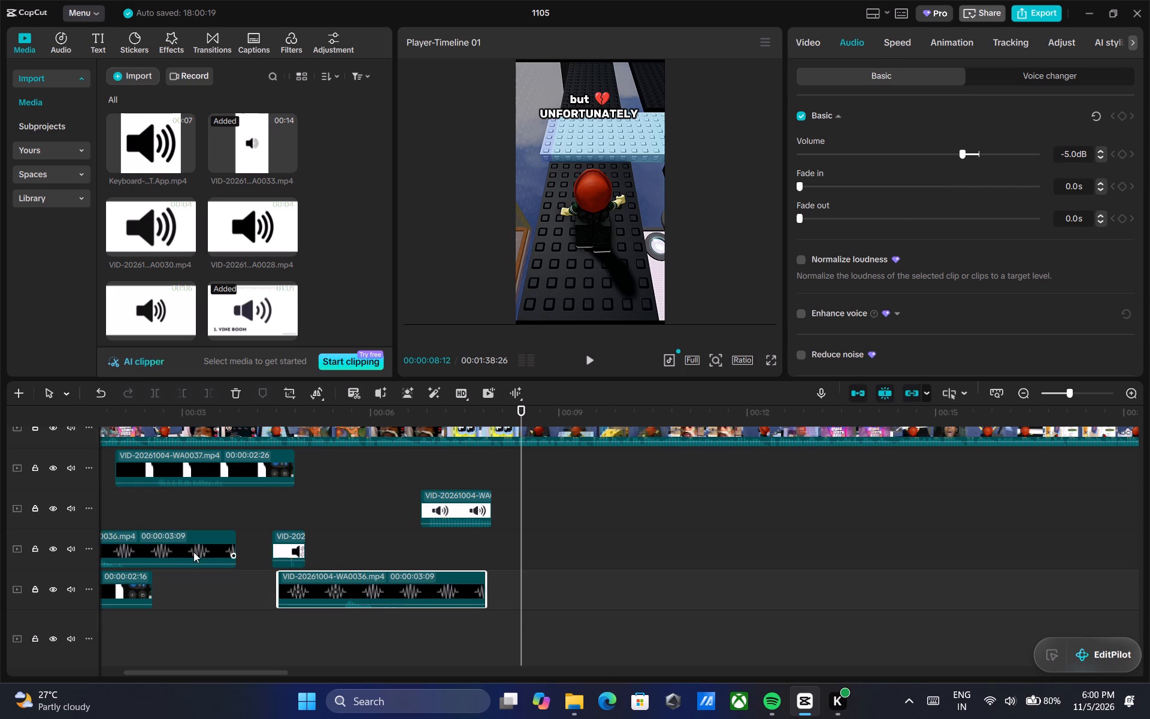
Raise the volume of the earliest WA0036 clip to about -5.7 dB.
click(193, 552)
triple_click(1100, 147)
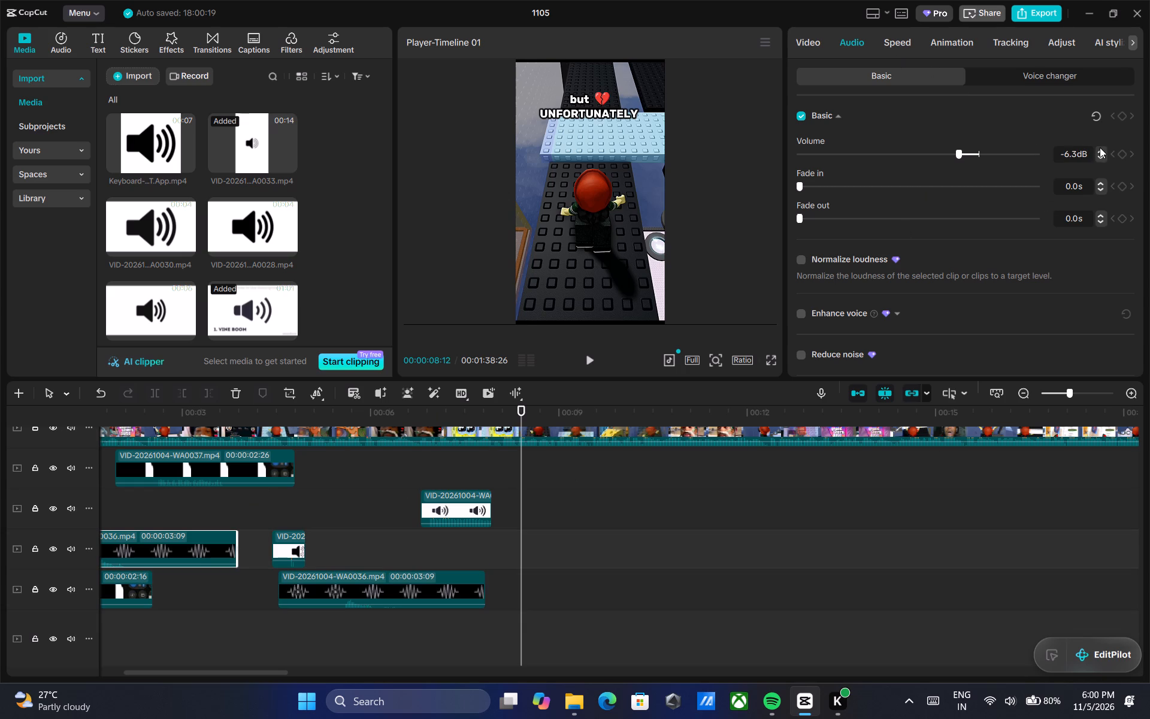
triple_click(1101, 148)
triple_click(1100, 150)
triple_click(1100, 150)
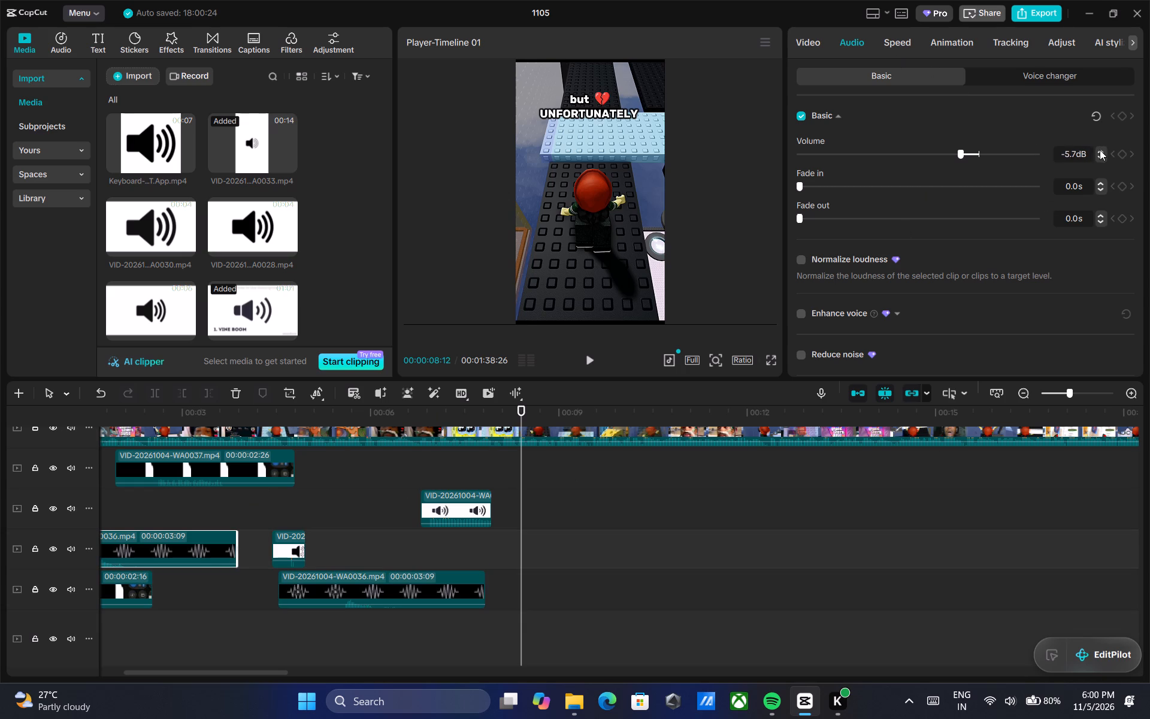
click(1100, 150)
Set the volume of the later WA0037 clip, starting at about 1.9 s, to -5.0 dB.
click(206, 469)
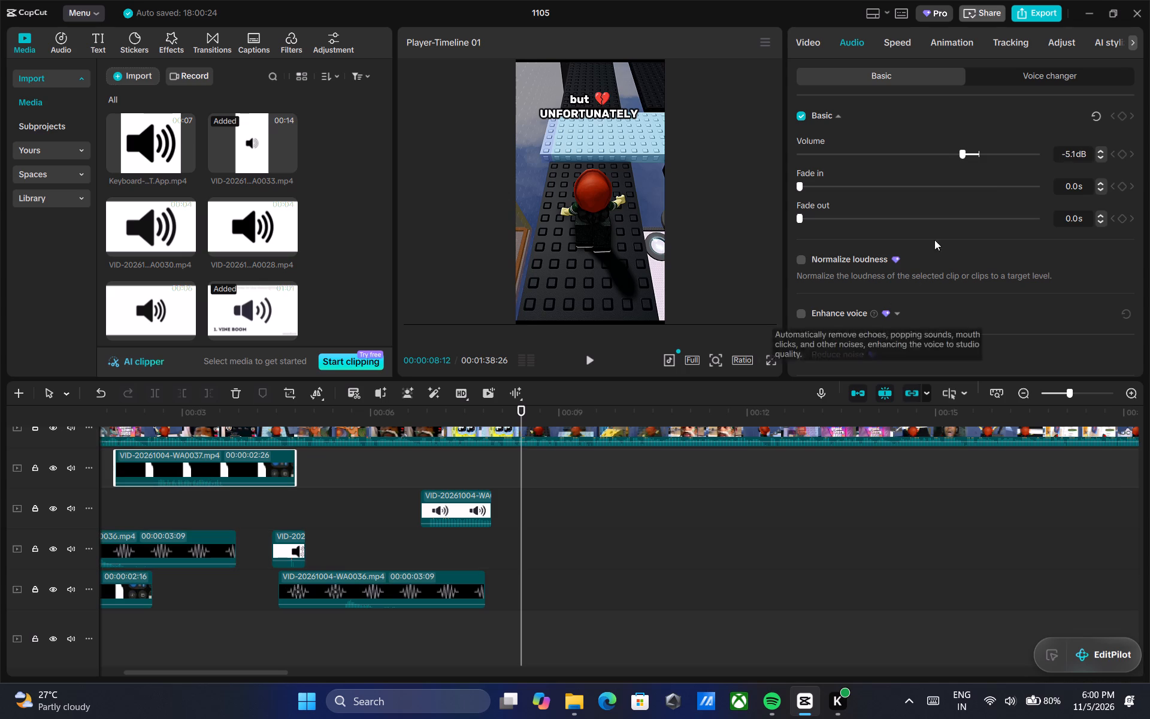
click(1098, 149)
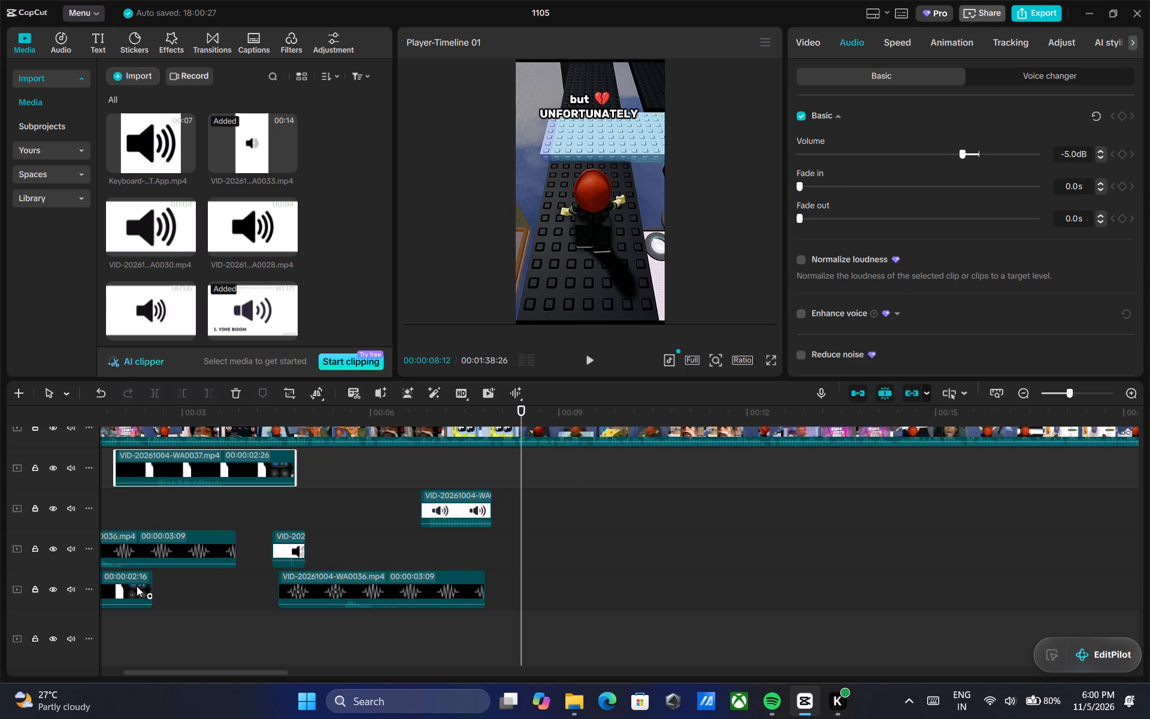
Raise the volume of the WA0037 clip at the start of the timeline to -5.5 dB.
click(137, 586)
triple_click(1101, 152)
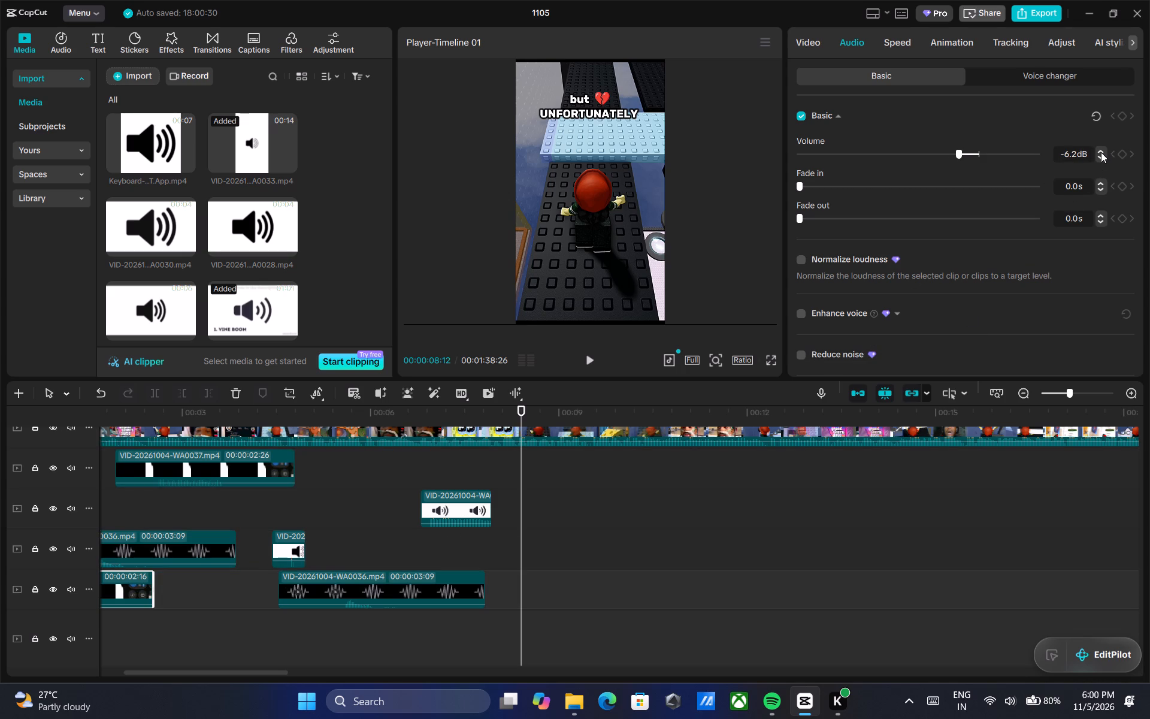
triple_click(1101, 152)
triple_click(1101, 152)
click(1101, 152)
Add the WA0036 camera flash sound from the media library, starting where the Vine Boom piece ends, at about 7.9 s.
triple_click(589, 358)
triple_click(589, 358)
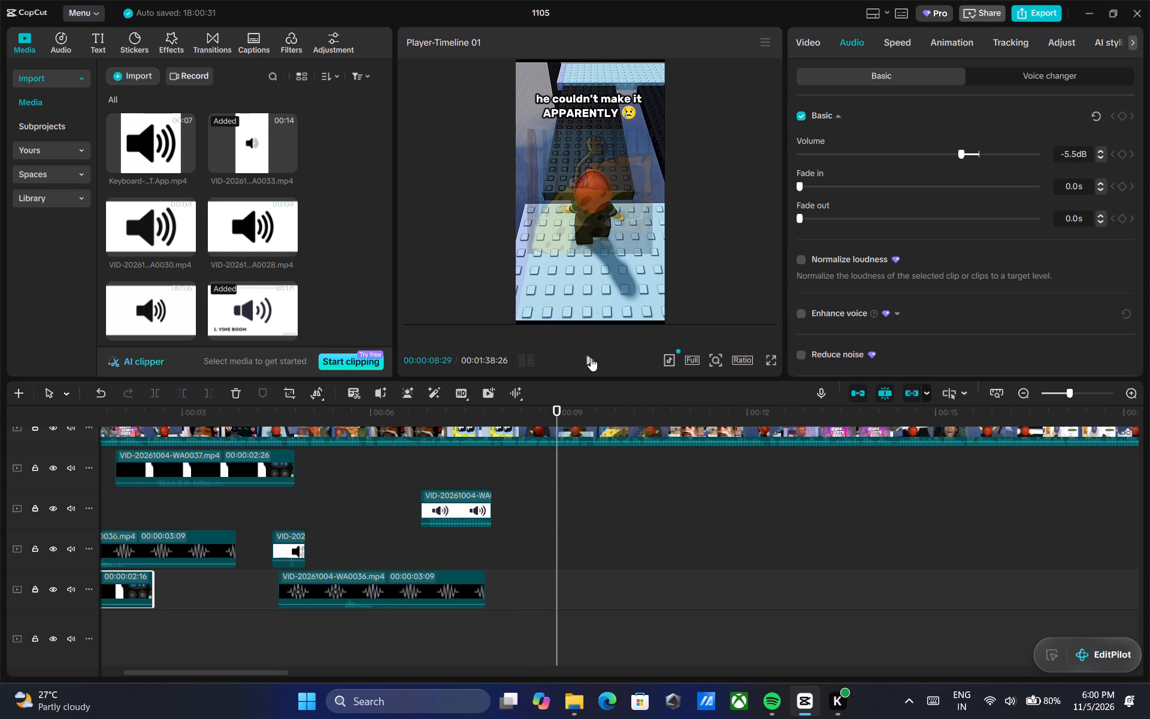
double_click(591, 358)
drag(570, 407, 564, 407)
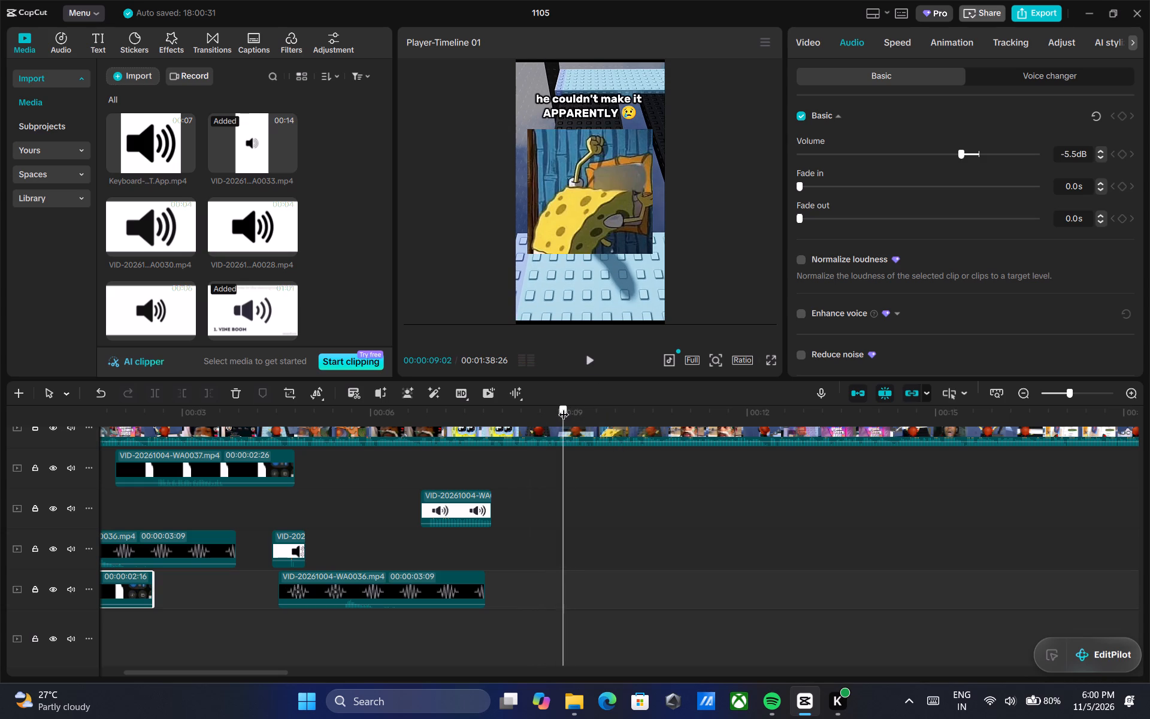
drag(564, 407, 559, 407)
click(244, 237)
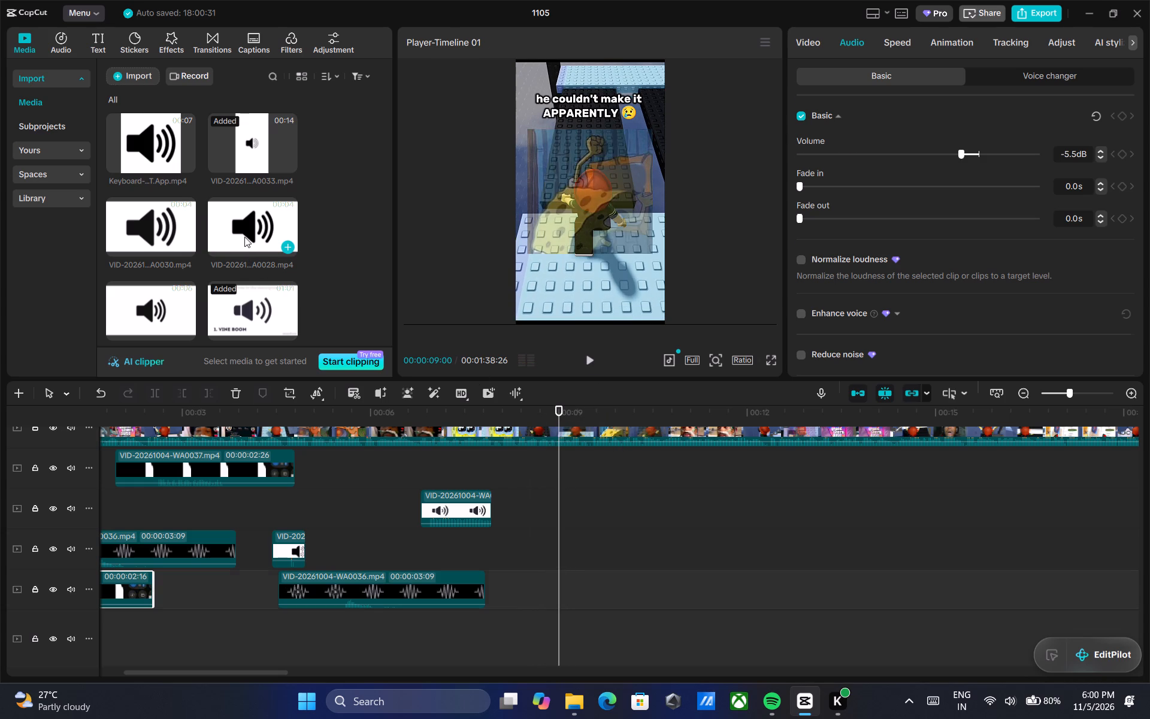
scroll(234, 228, down, 1)
click(138, 247)
scroll(147, 241, down, 1)
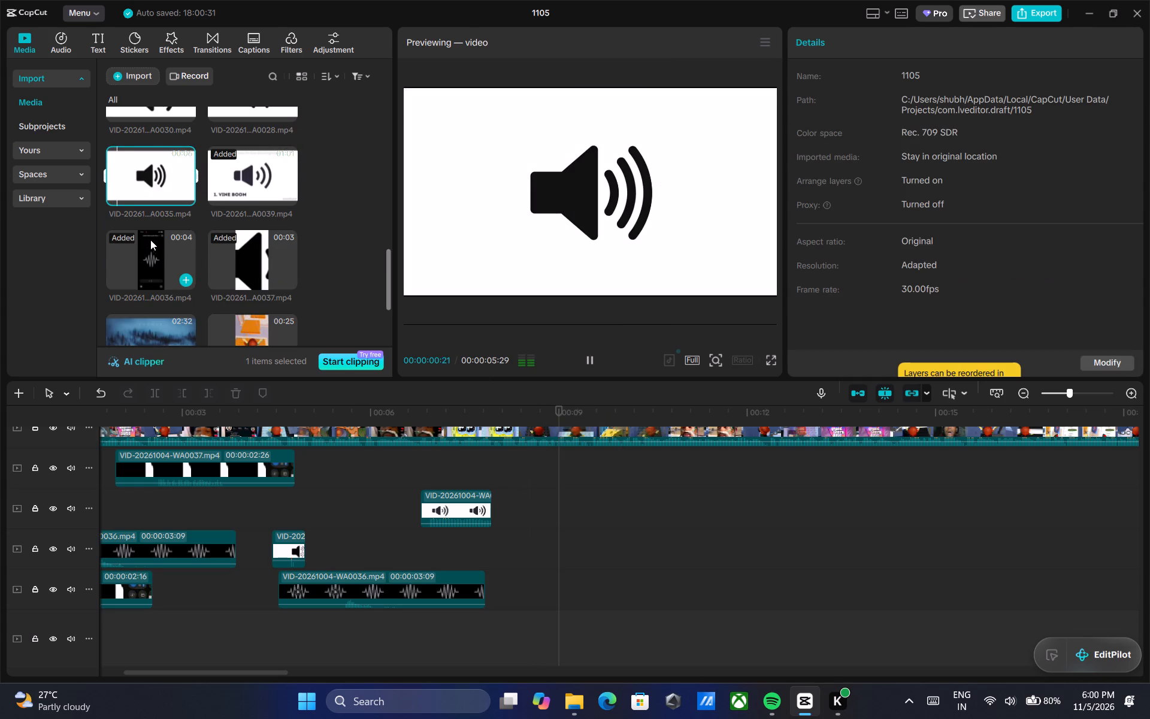
click(146, 254)
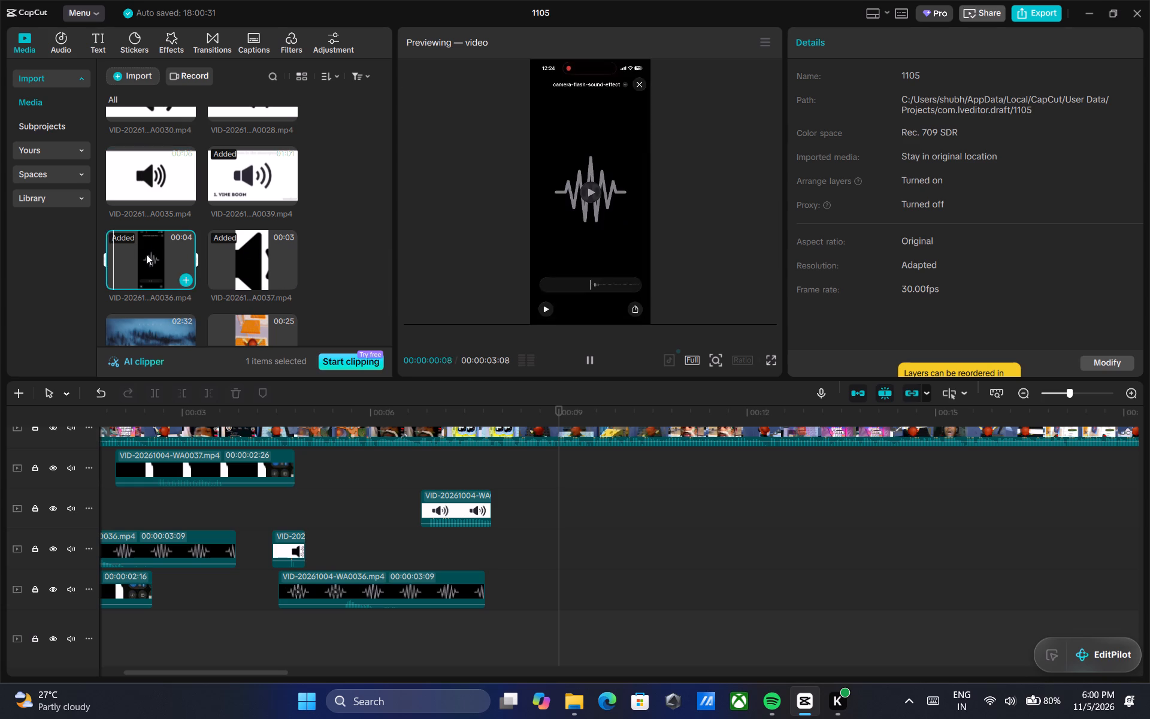
drag(146, 254, 518, 472)
drag(635, 454, 610, 454)
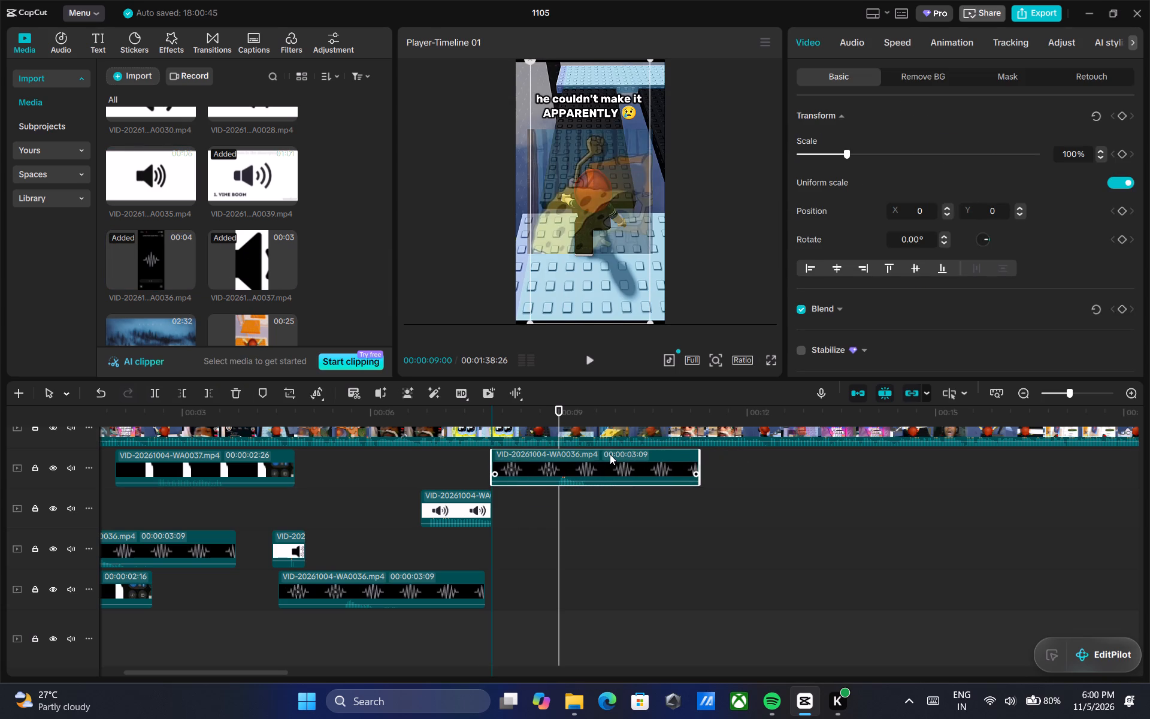
drag(610, 454, 609, 454)
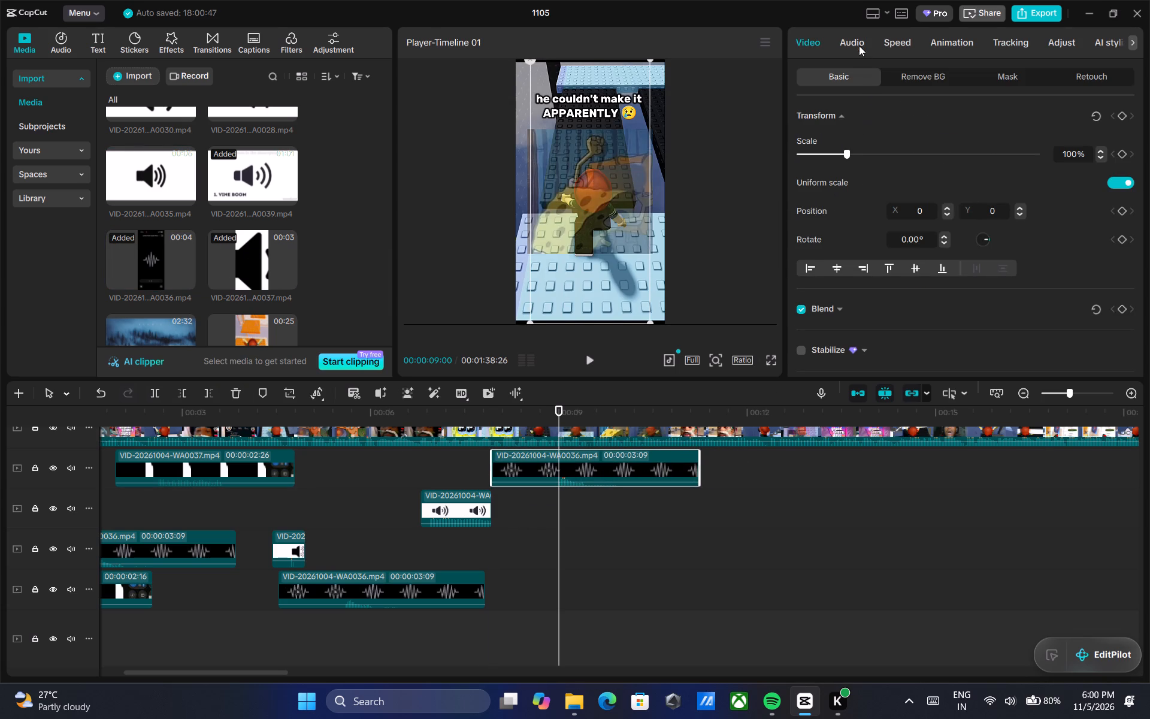
Lower the newly added WA0036 clip's volume to -5.7 dB and play it back.
click(859, 40)
click(950, 151)
click(952, 152)
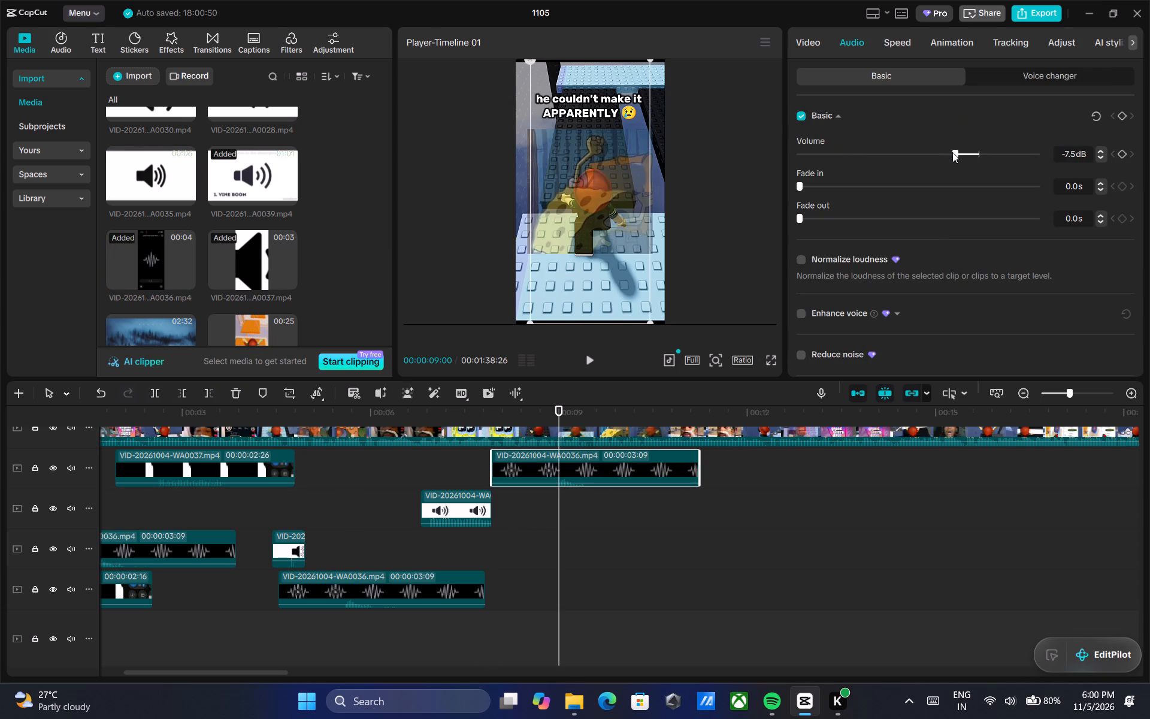
click(956, 152)
click(958, 152)
click(582, 359)
click(589, 360)
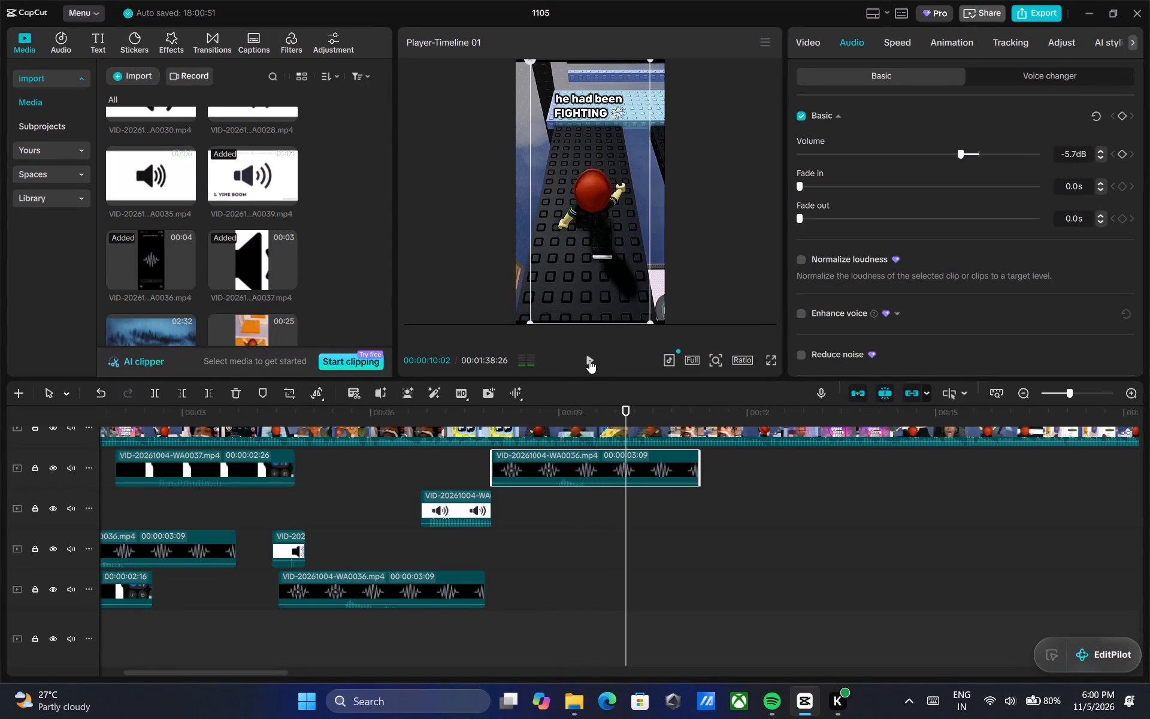
Copy the short clip at about 4.4 s, paste it under the "a serious lung DISEASE" caption starting at about 10.4 s, and play it back.
triple_click(589, 360)
click(590, 360)
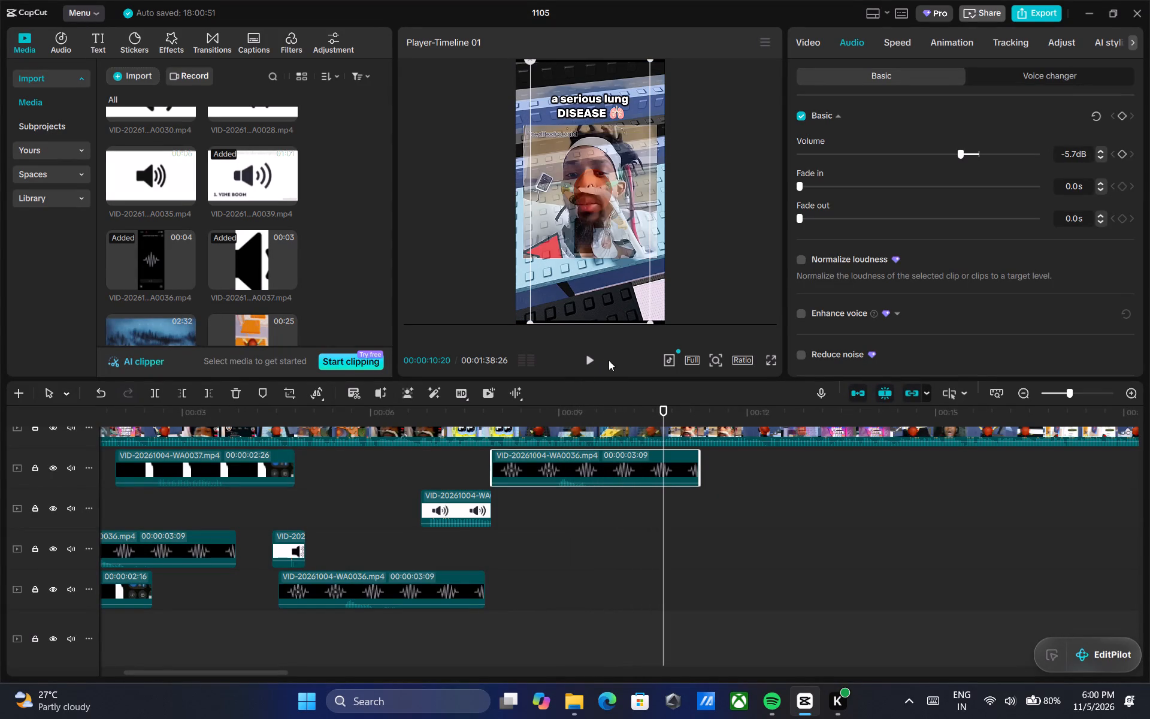
click(280, 547)
right_click(280, 547)
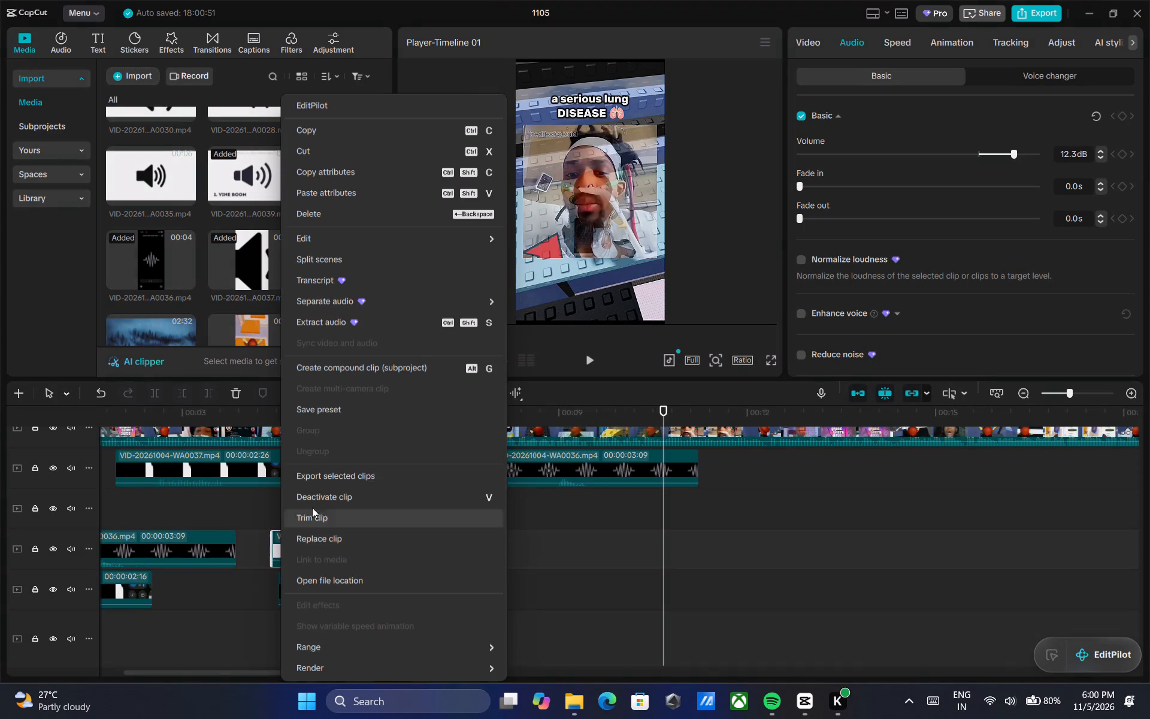
click(384, 139)
right_click(661, 493)
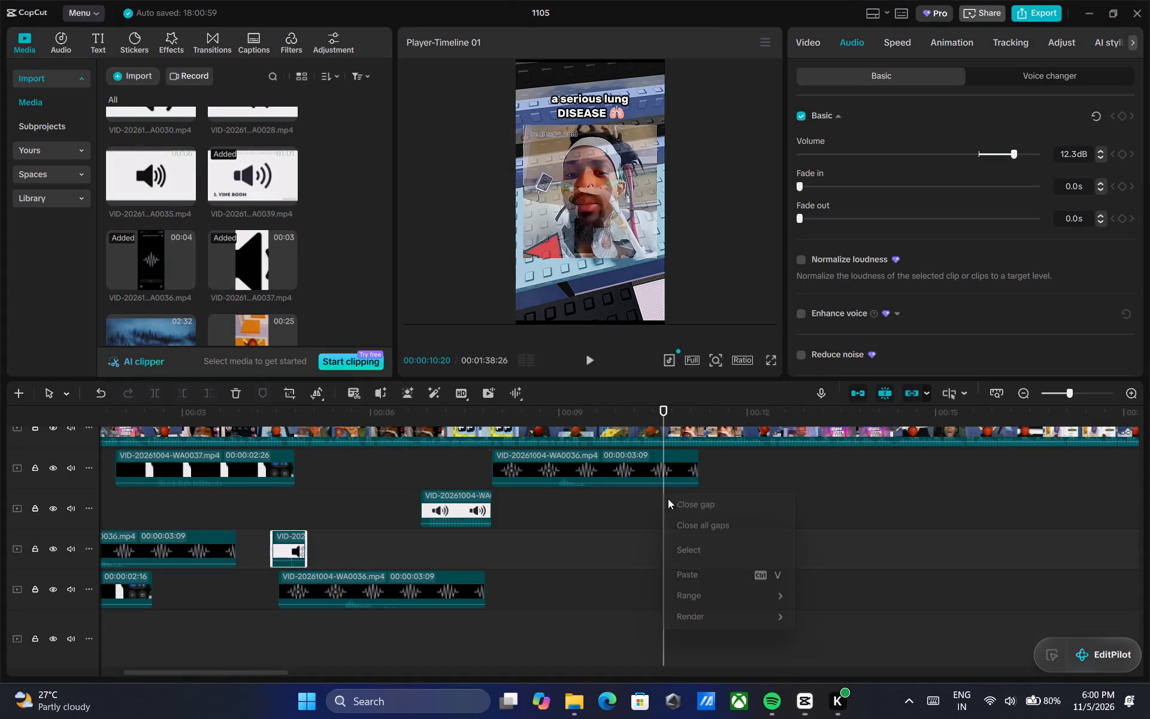
click(703, 570)
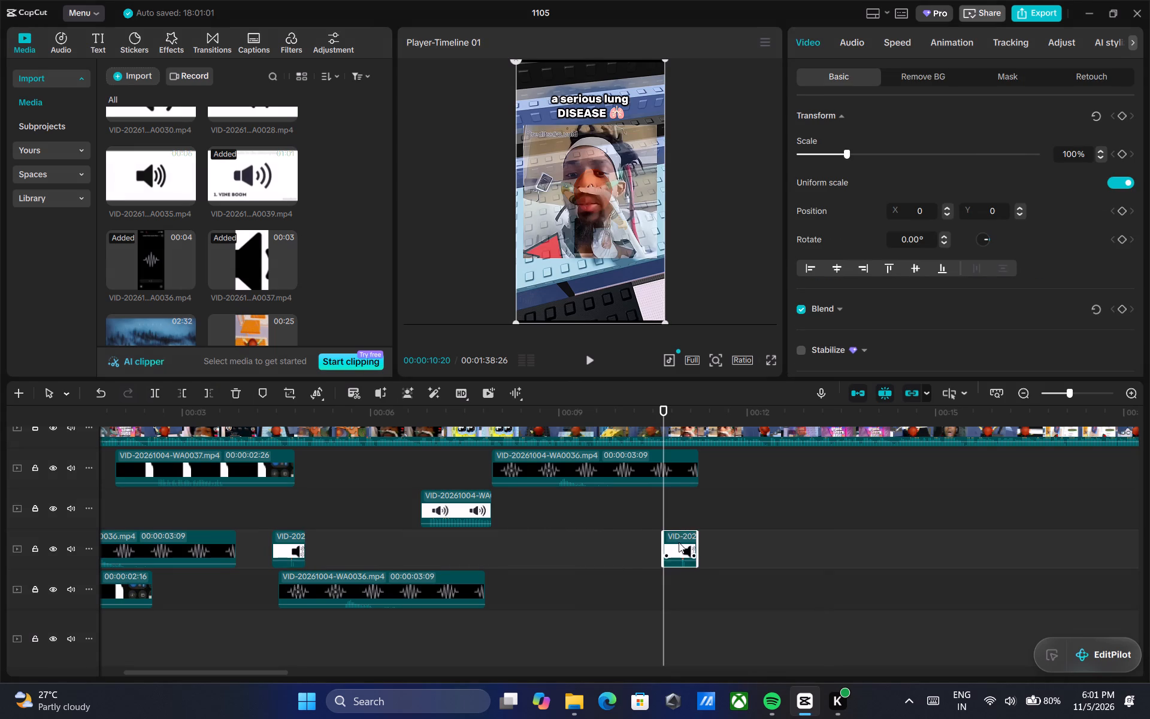
drag(680, 542, 660, 537)
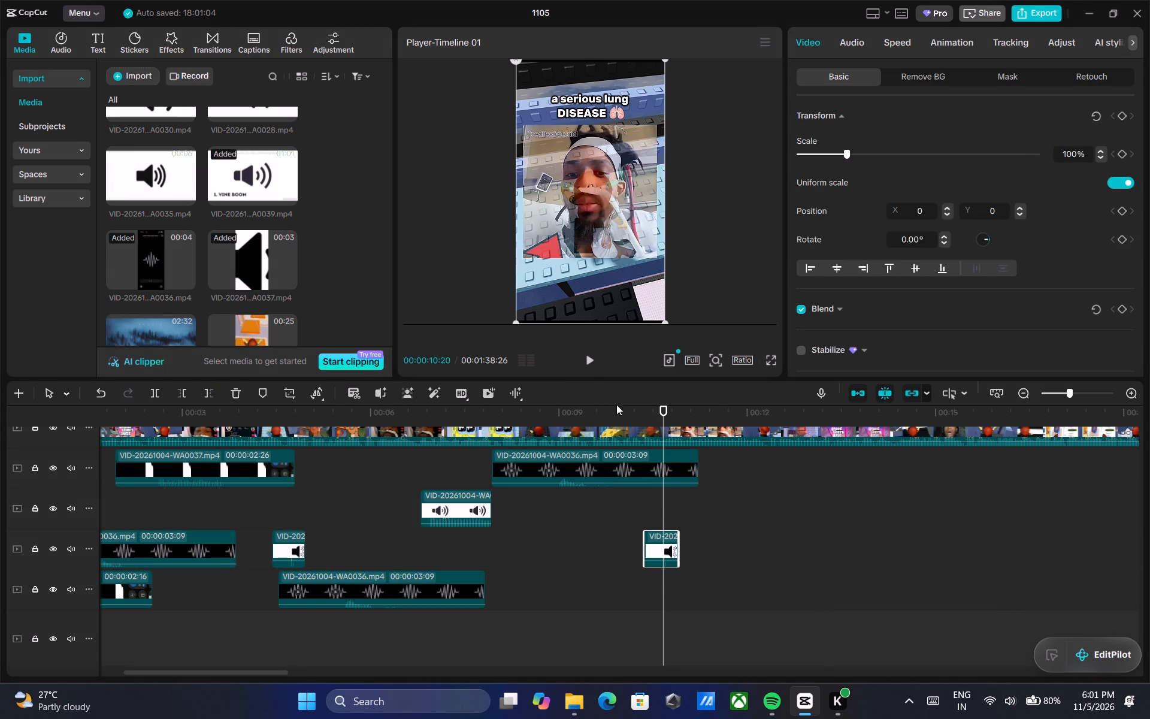
click(589, 360)
triple_click(589, 360)
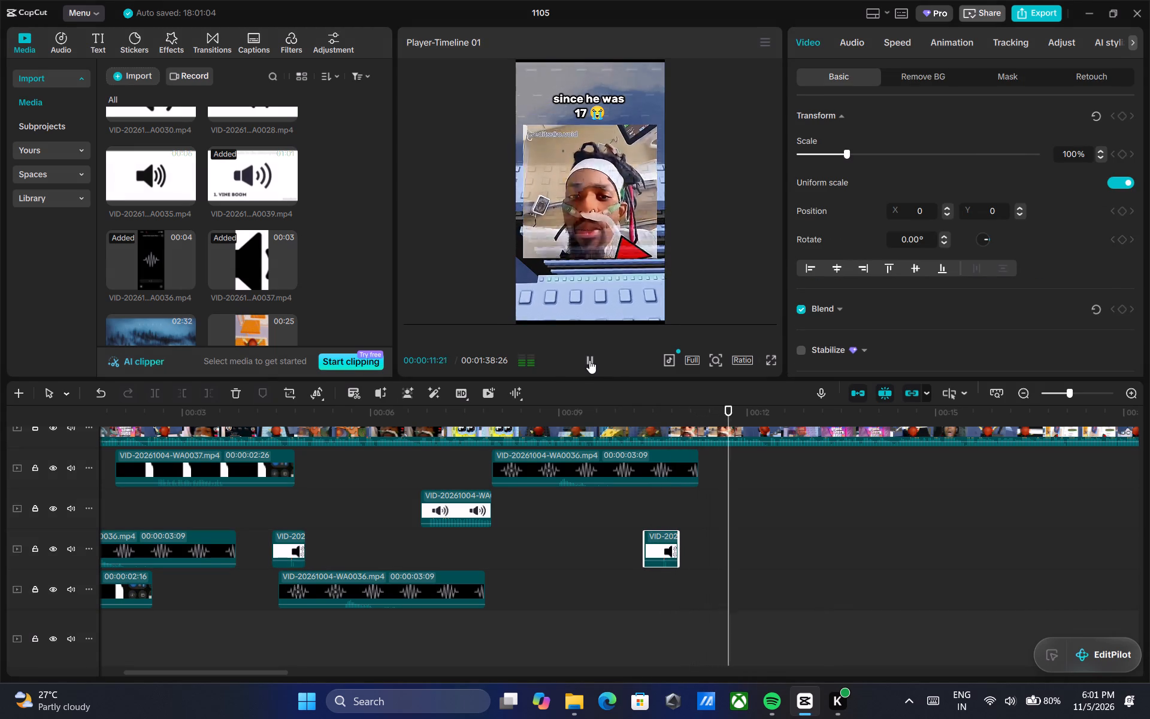
double_click(589, 360)
double_click(589, 360)
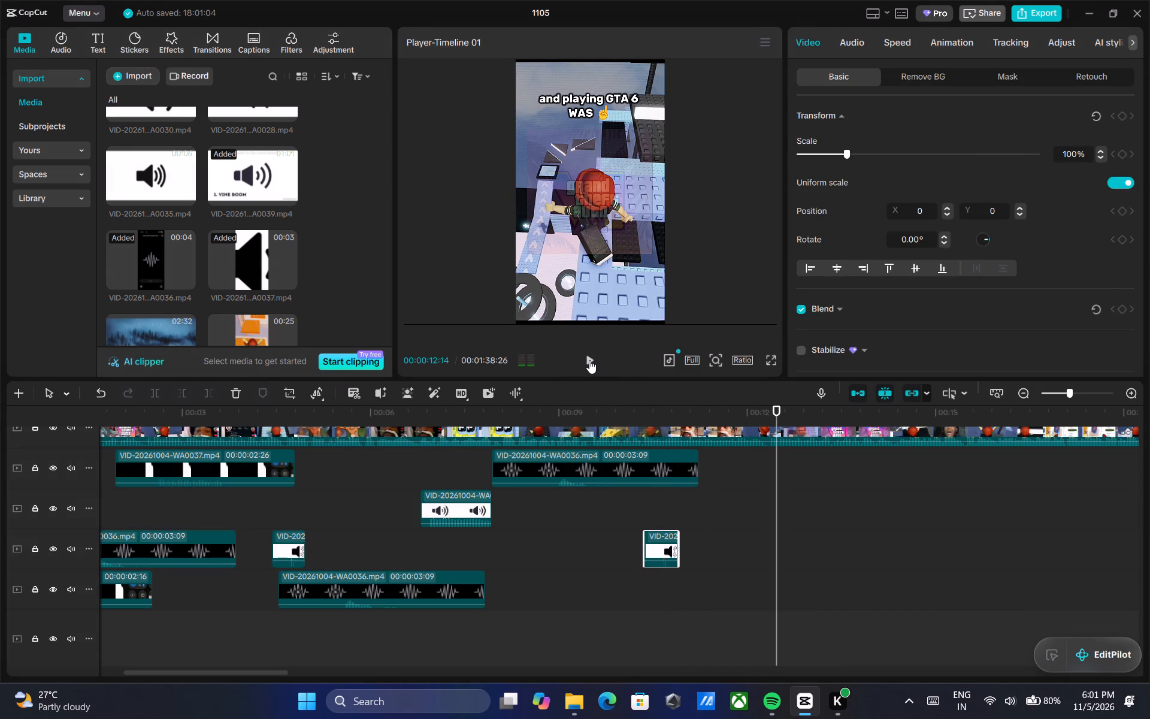
Copy the Vine Boom piece at about 6.8 s, paste it under the "and playing GTA 6 WAS" caption starting at about 12.4 s, and play it back.
double_click(589, 360)
click(784, 414)
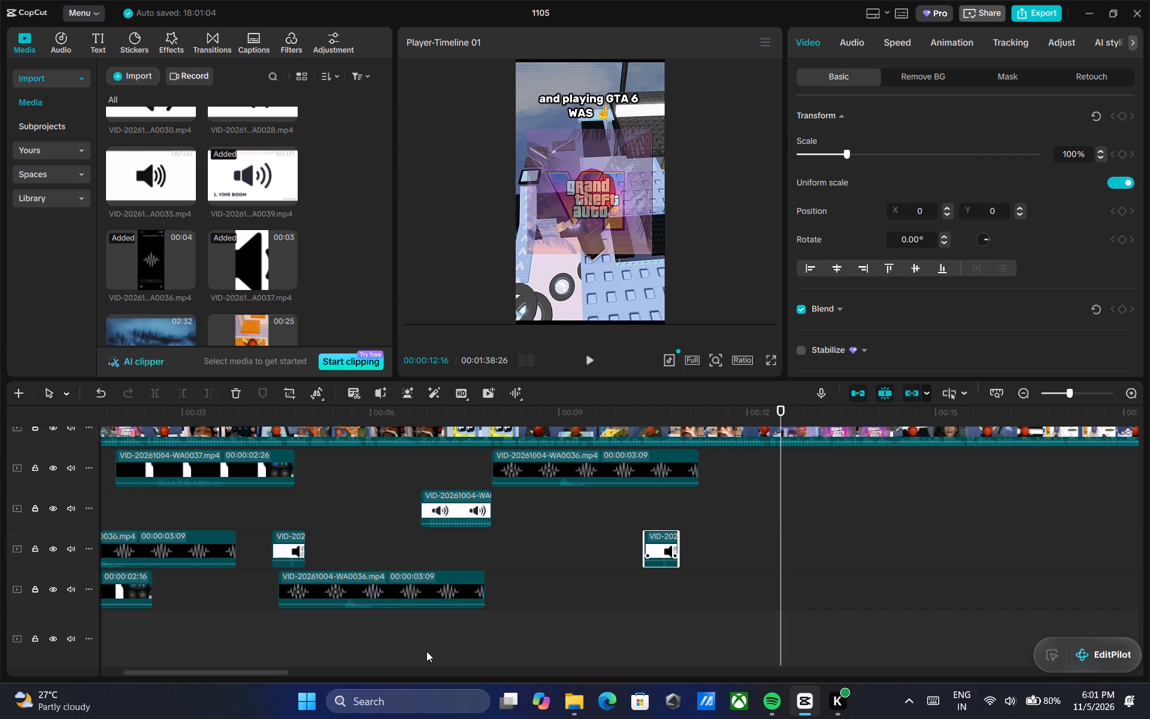
click(464, 508)
right_click(464, 508)
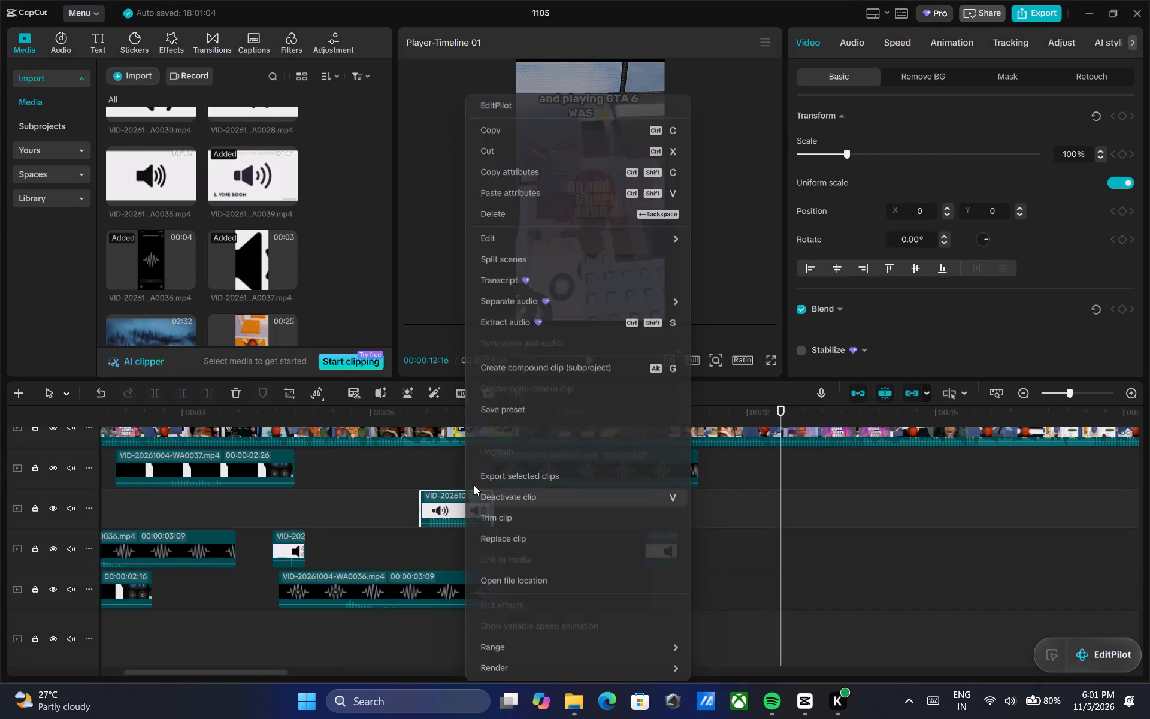
click(586, 133)
right_click(783, 487)
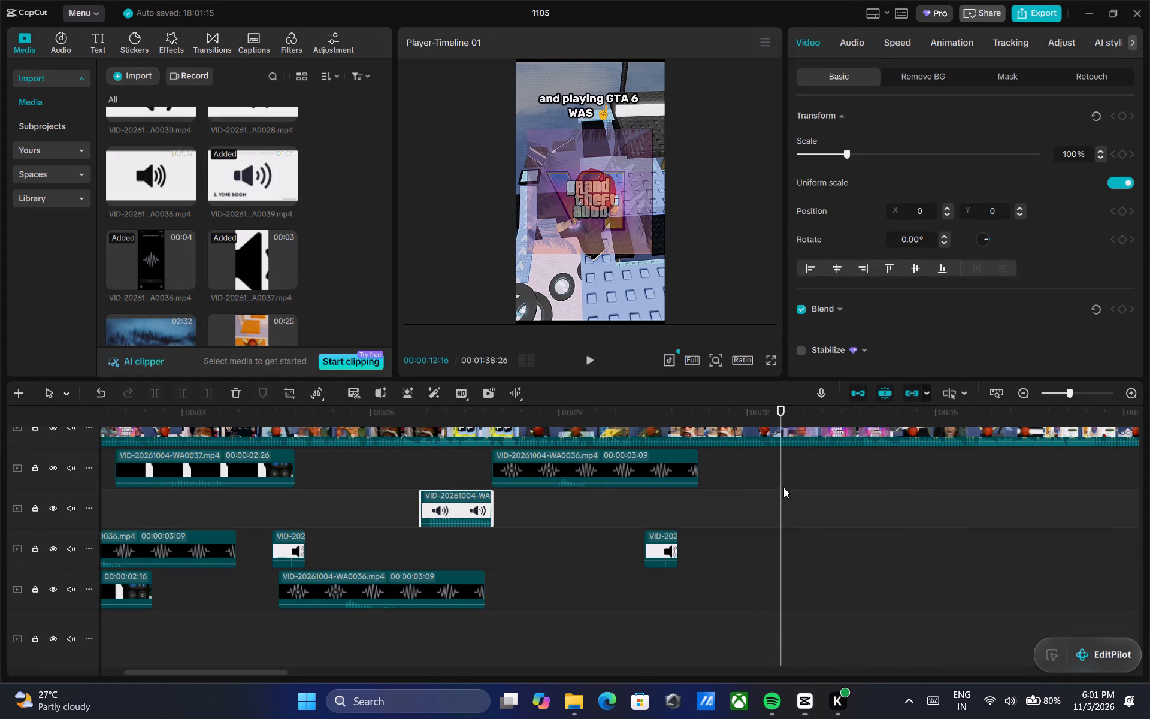
click(826, 565)
drag(811, 504, 803, 504)
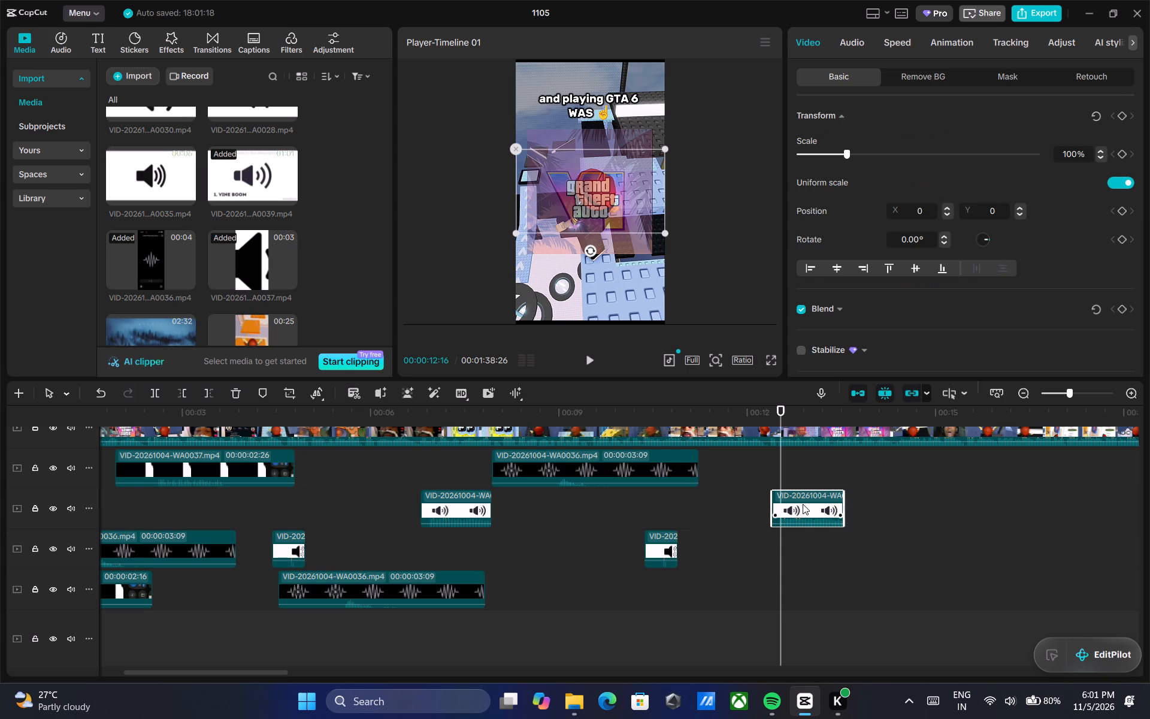
drag(274, 672, 340, 672)
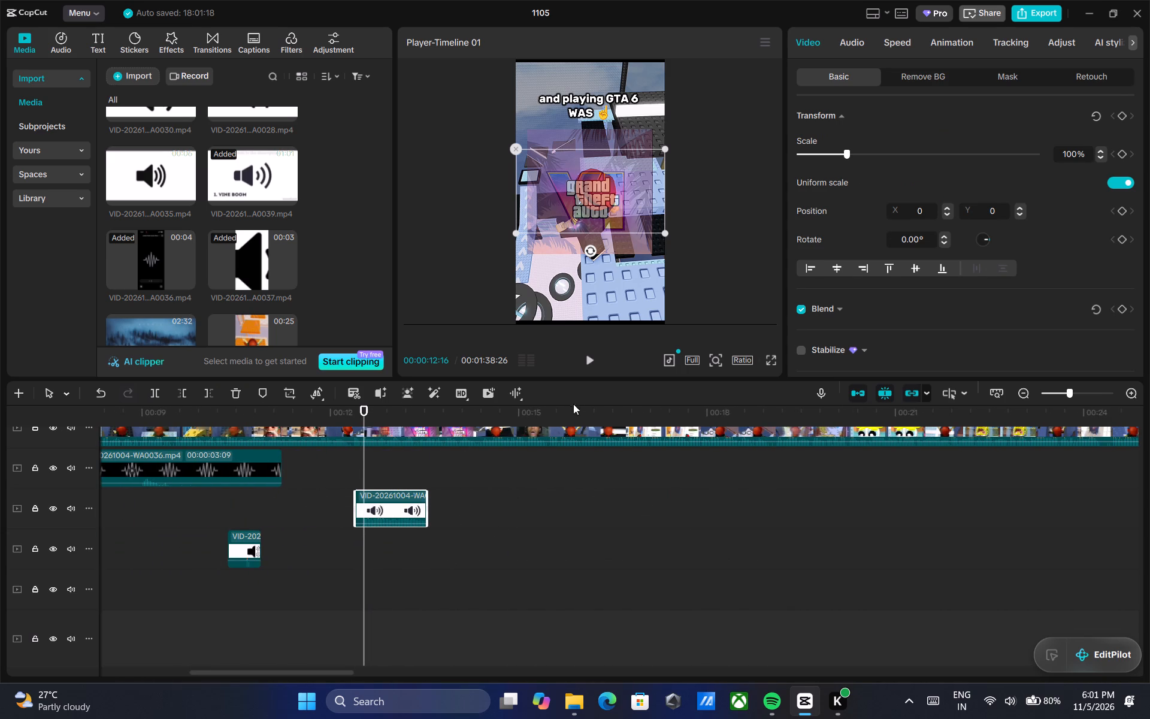
click(592, 364)
triple_click(591, 353)
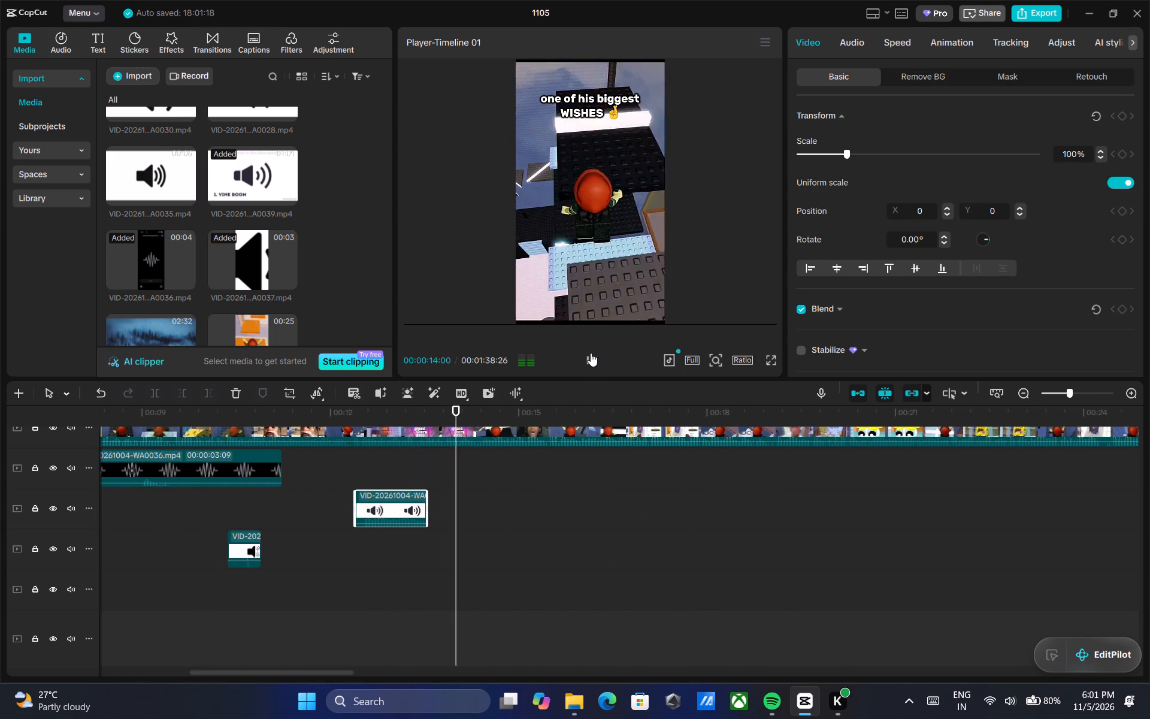
double_click(591, 353)
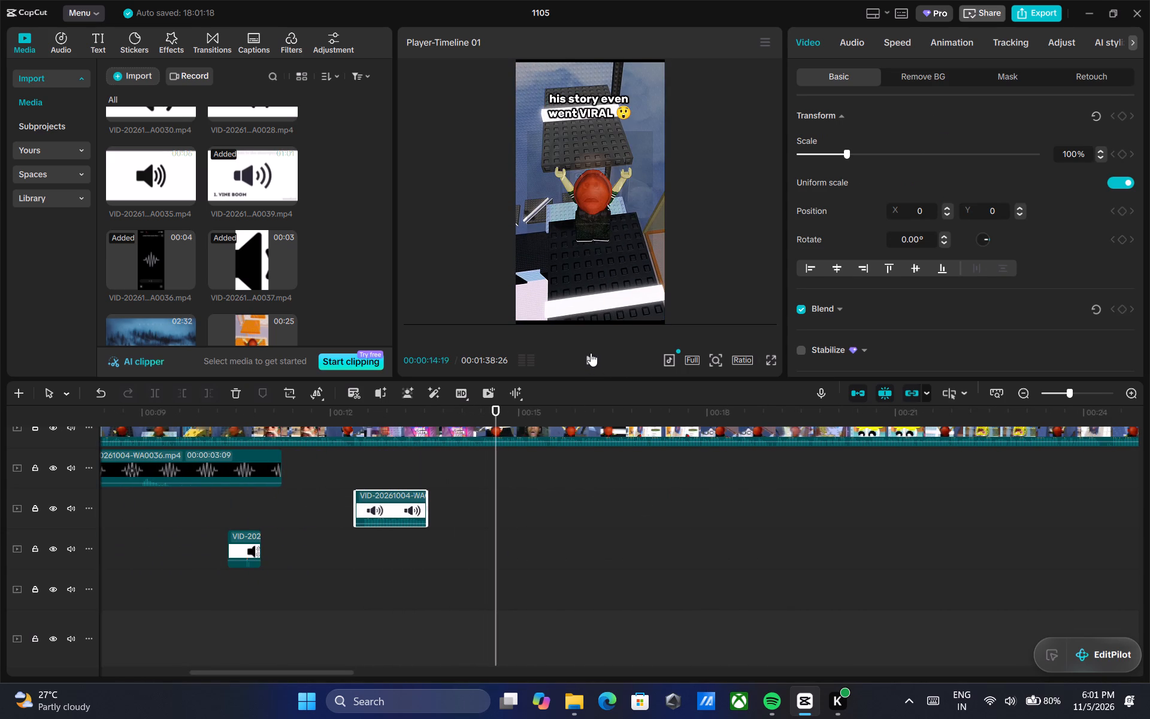
click(591, 353)
Move the spare WA0039 piece at about 43.9 s up one track, copy it, and paste it at 14:20 under the "his story even went VIRAL" caption.
drag(555, 464, 498, 464)
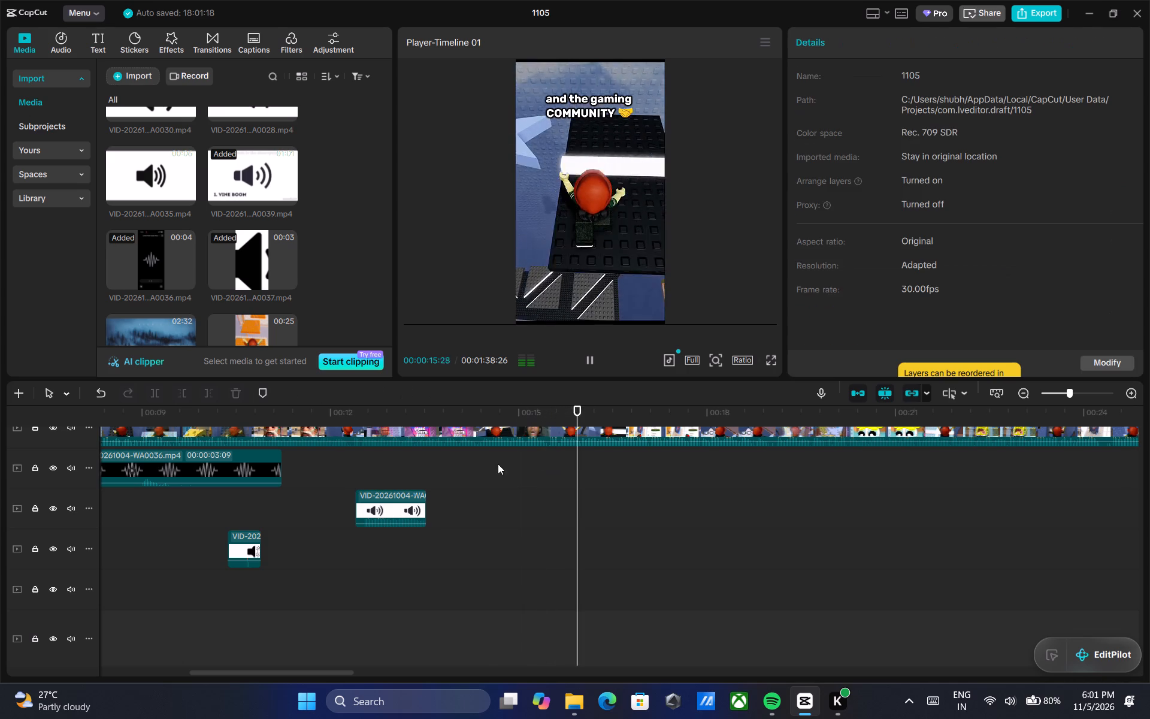
drag(498, 464, 488, 464)
click(490, 463)
drag(489, 411, 489, 411)
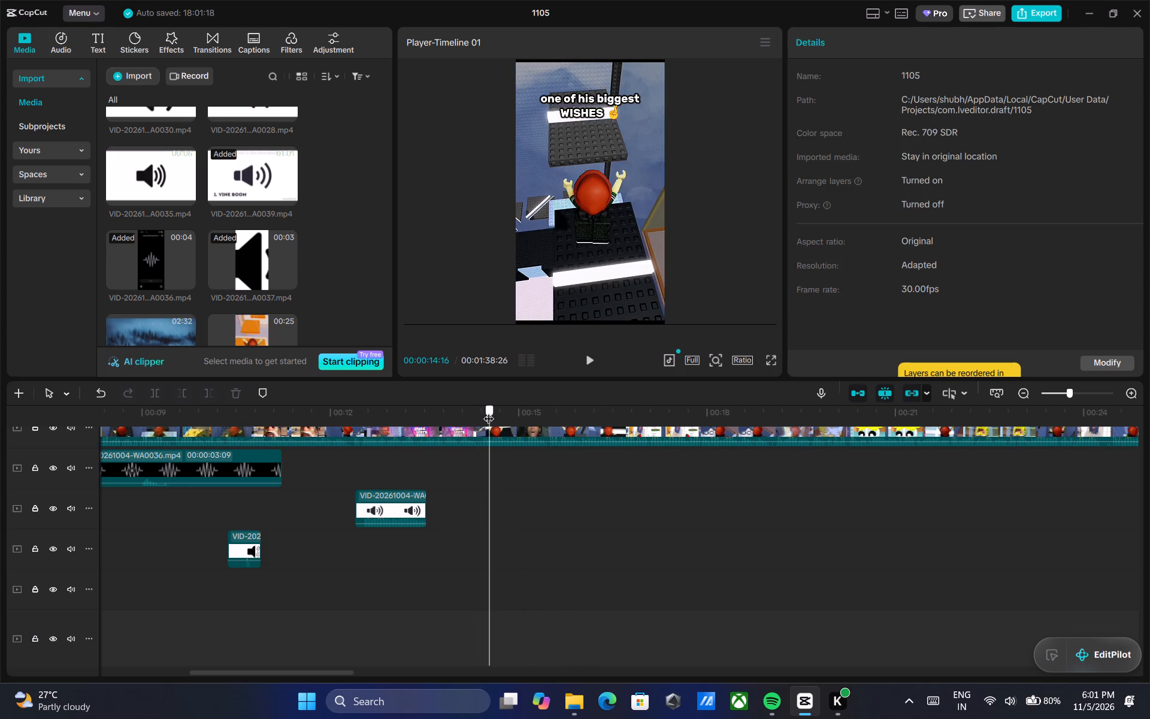
drag(489, 411, 495, 412)
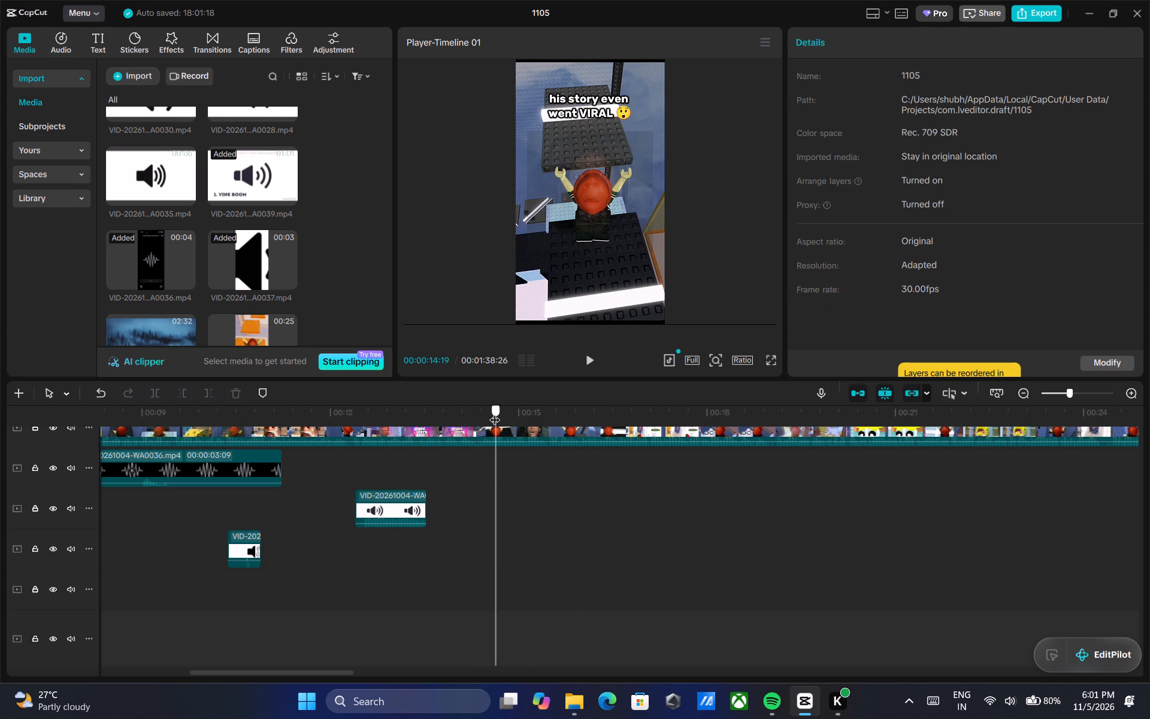
drag(495, 412, 498, 413)
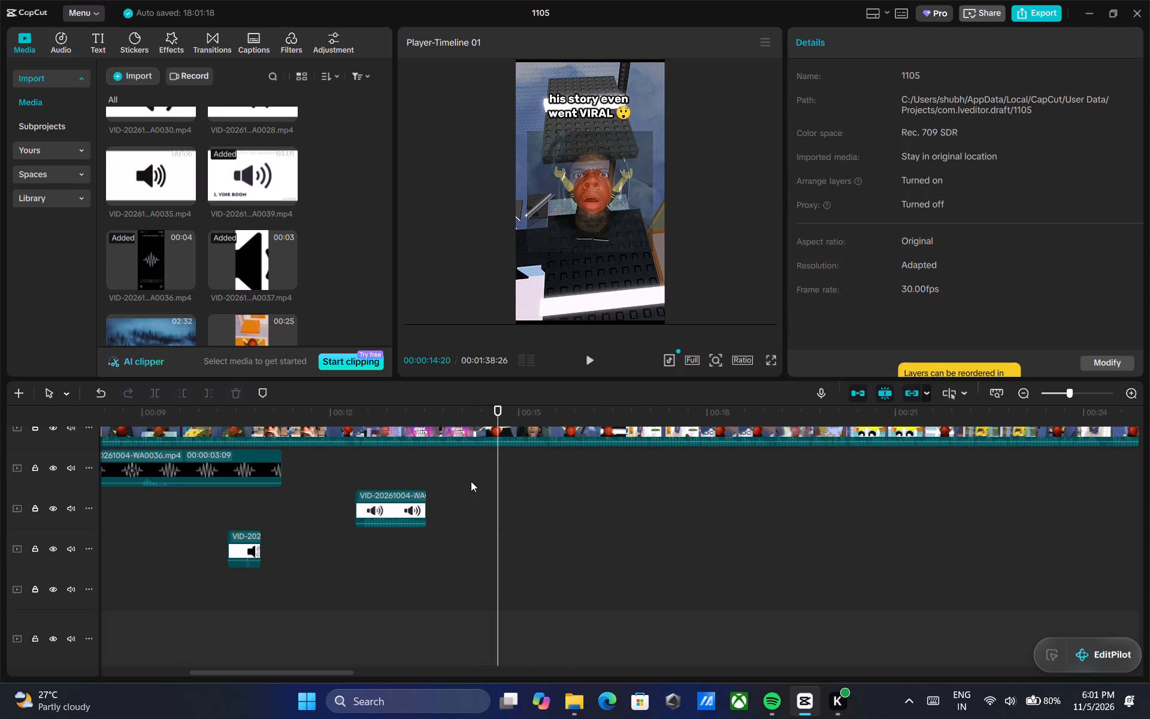
ctrl+scroll(453, 569, down, 4)
ctrl+scroll(455, 567, up, 2)
ctrl+scroll(461, 561, down, 3)
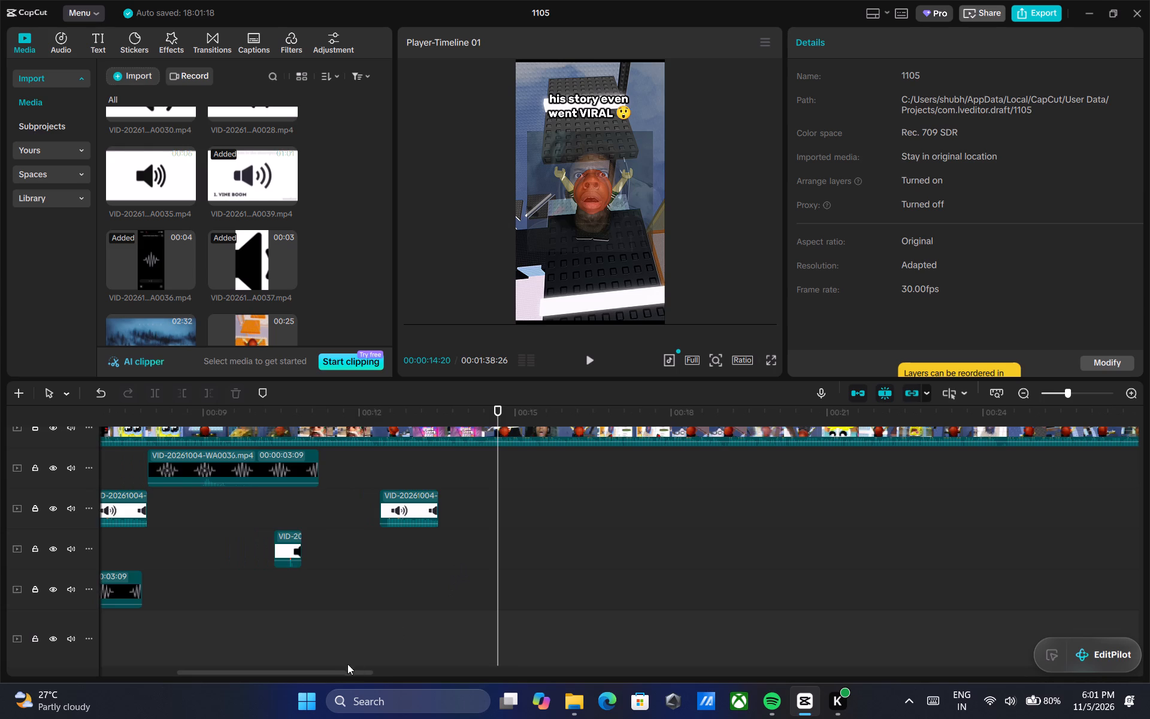
drag(335, 670, 587, 677)
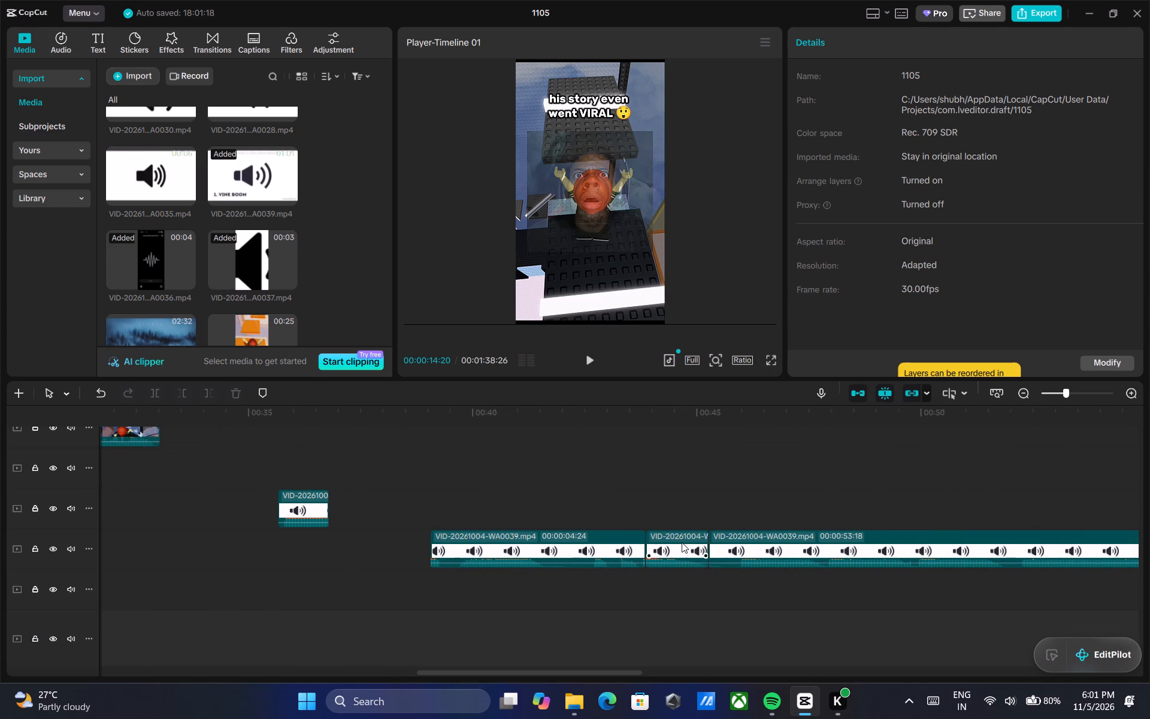
drag(682, 542, 612, 493)
right_click(612, 510)
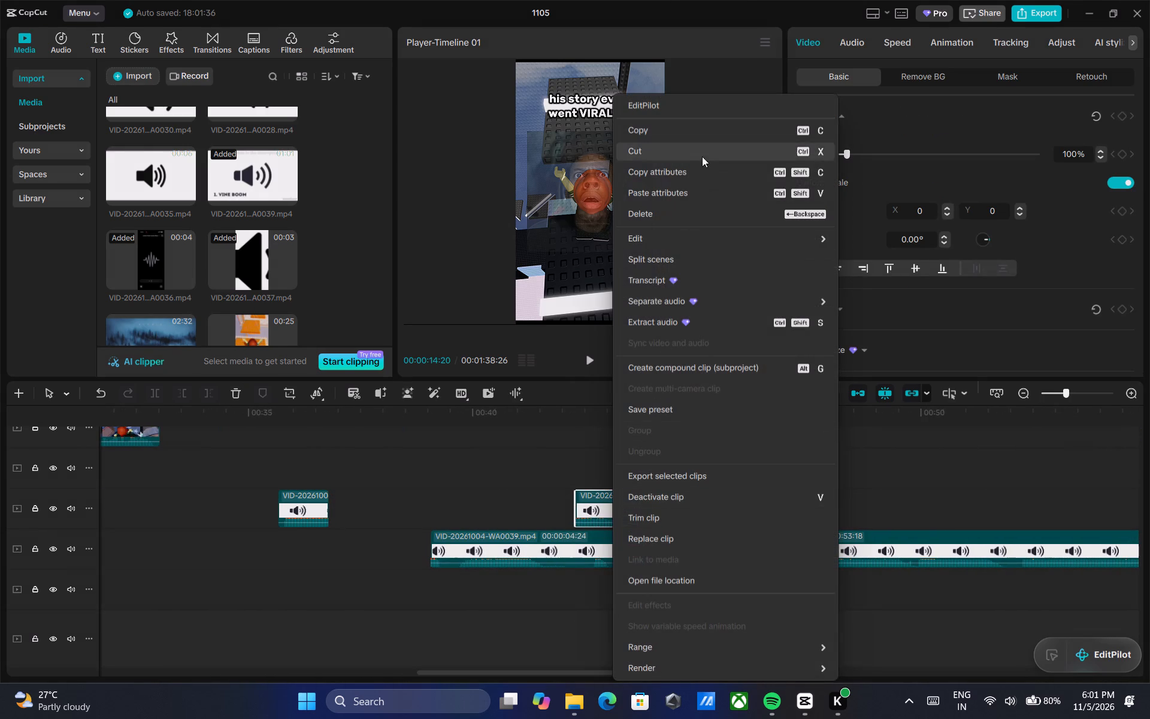
click(706, 139)
drag(495, 674, 332, 674)
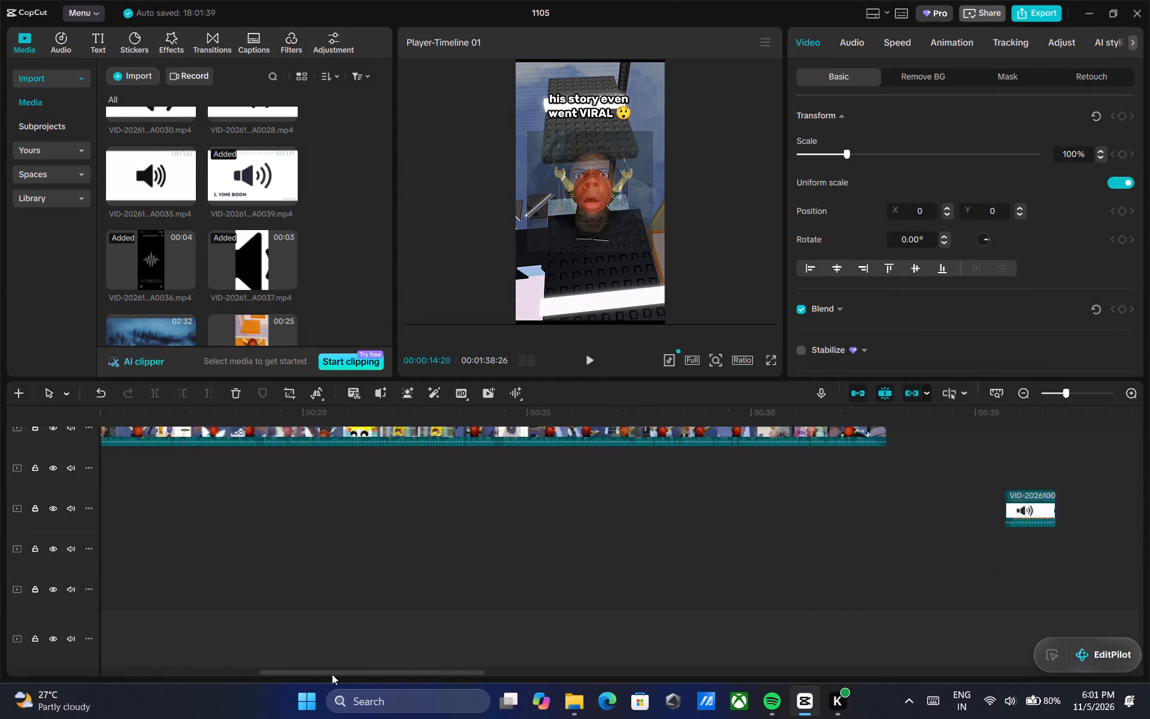
drag(332, 674, 274, 673)
drag(318, 673, 274, 671)
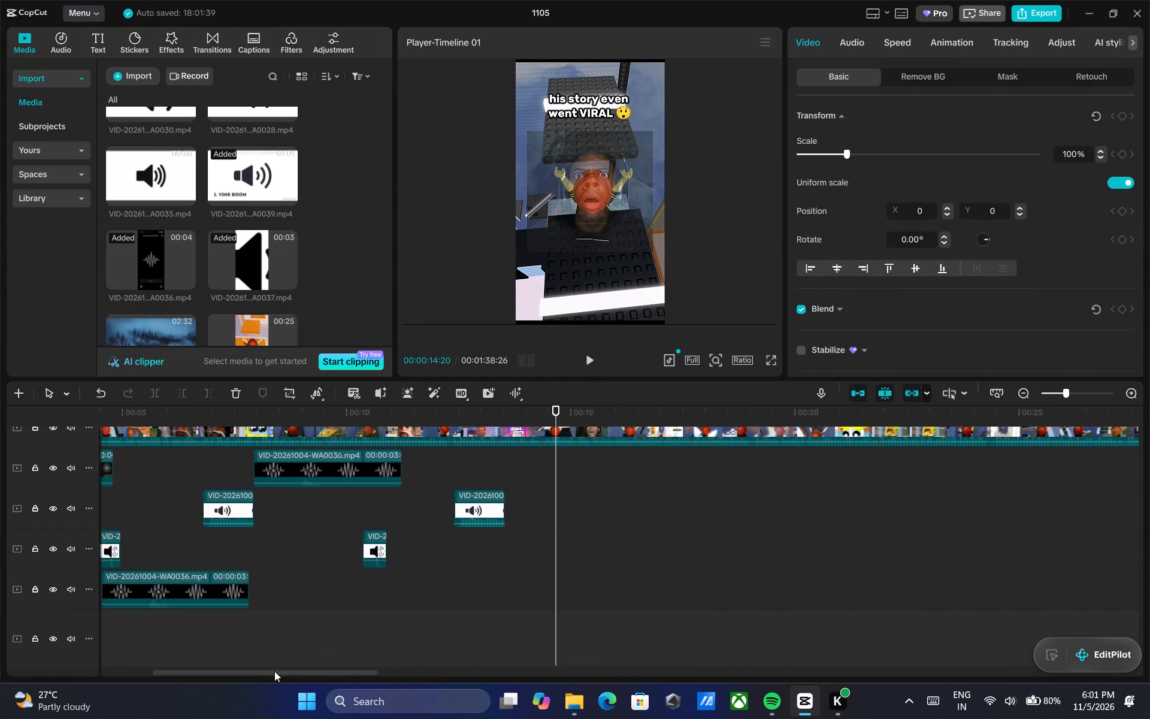
drag(274, 671, 273, 671)
right_click(563, 499)
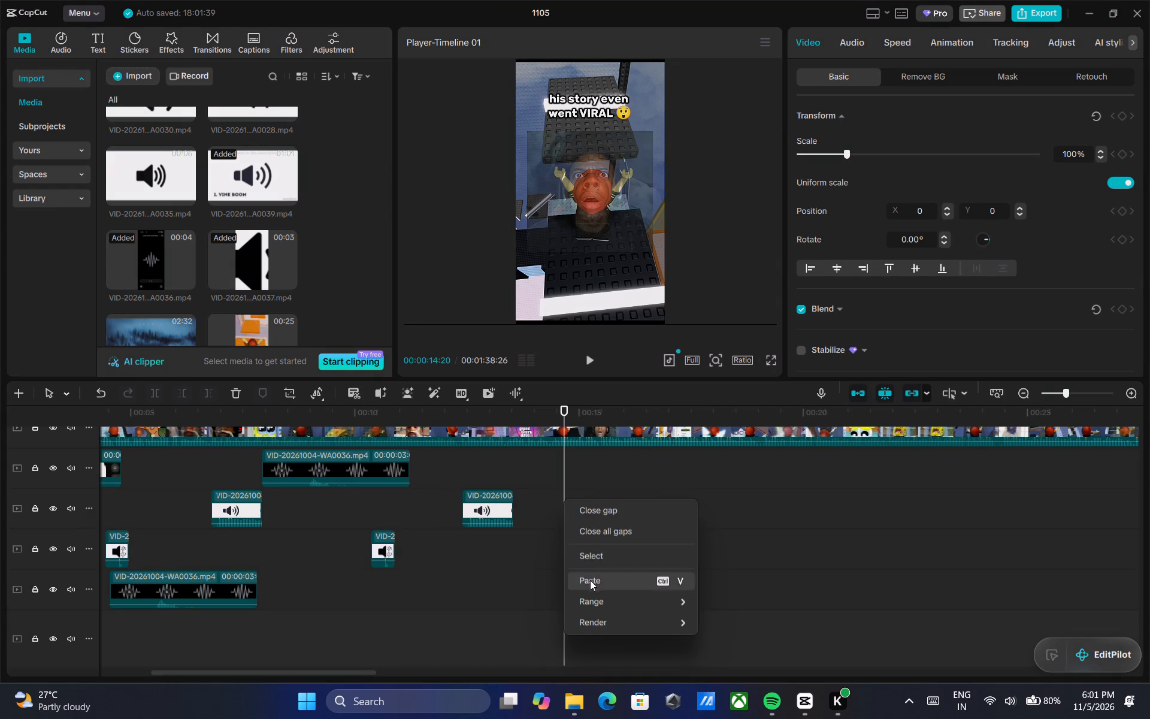
click(590, 580)
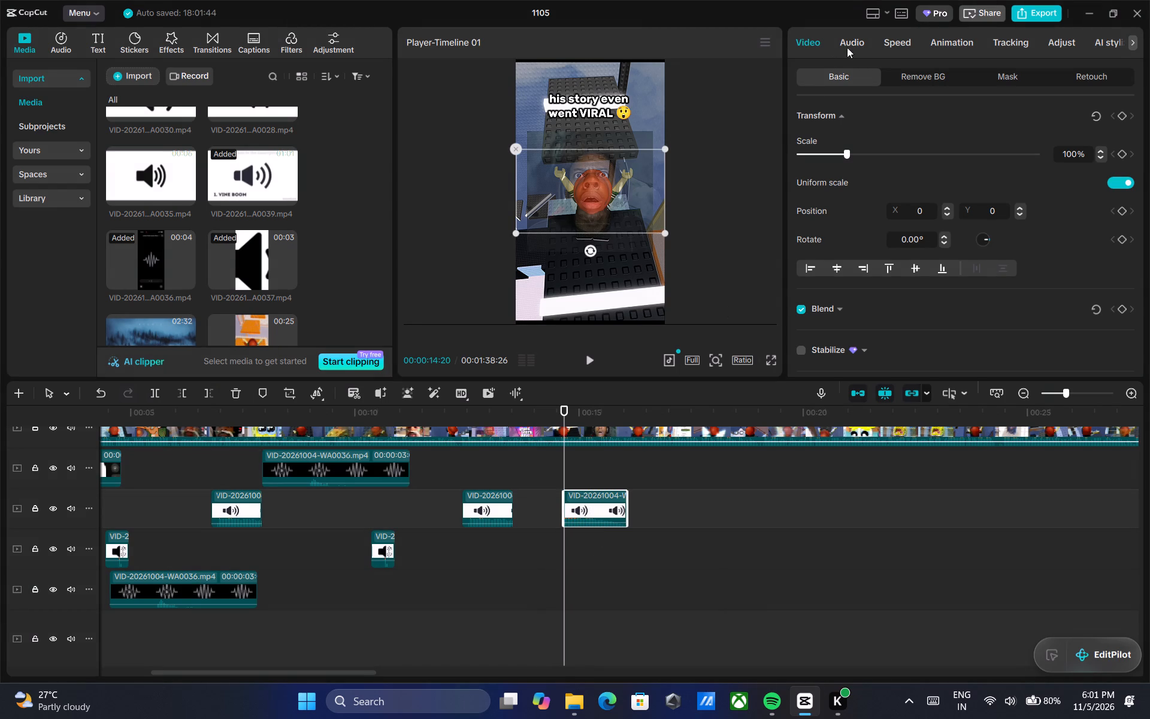
Set the newly pasted WA0039 piece's volume to -9.5 dB and play it back.
click(849, 43)
click(943, 150)
click(946, 150)
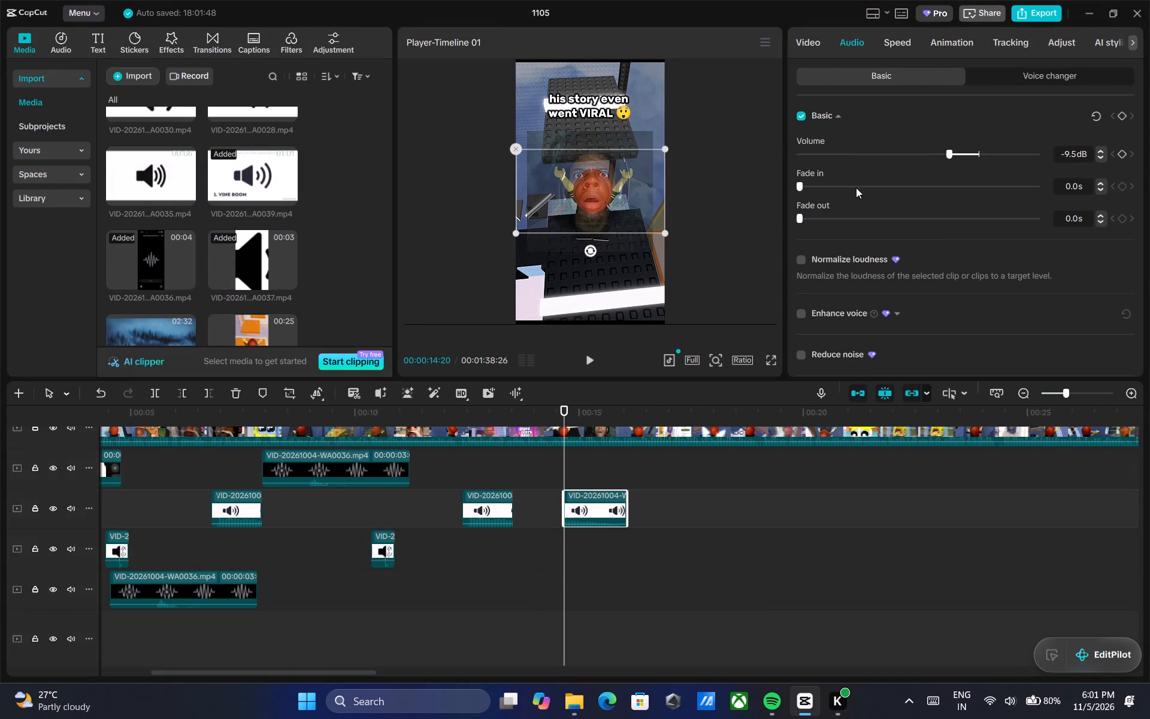
click(588, 356)
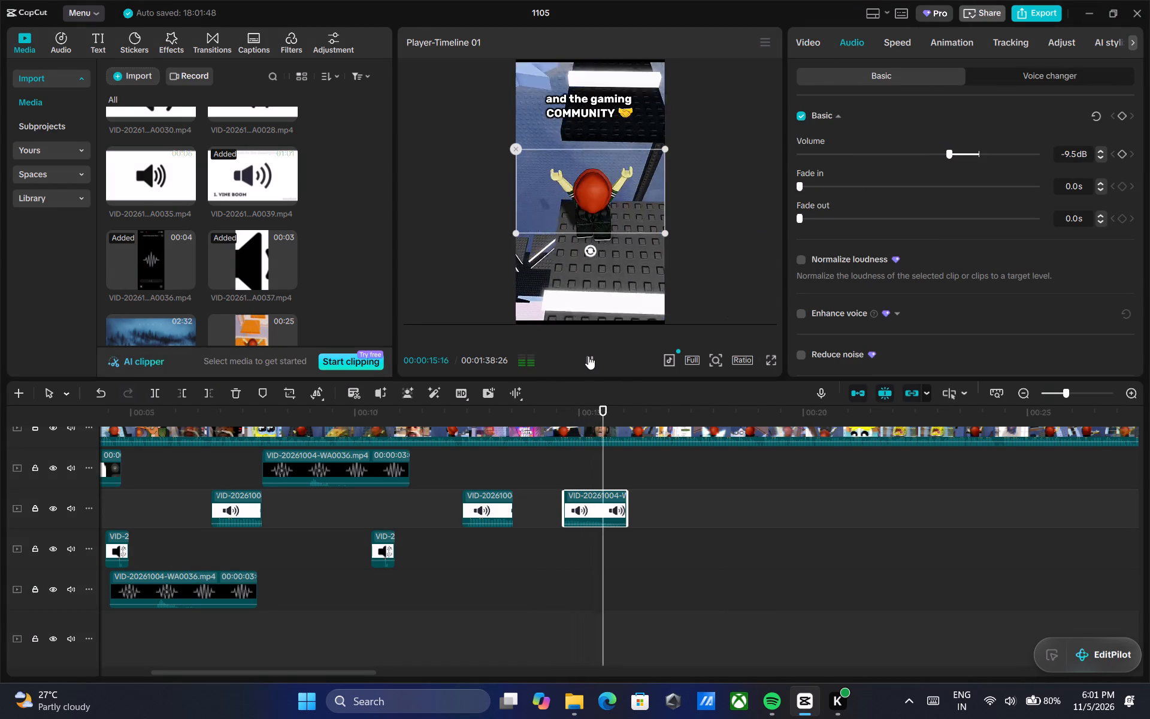
triple_click(588, 356)
double_click(588, 356)
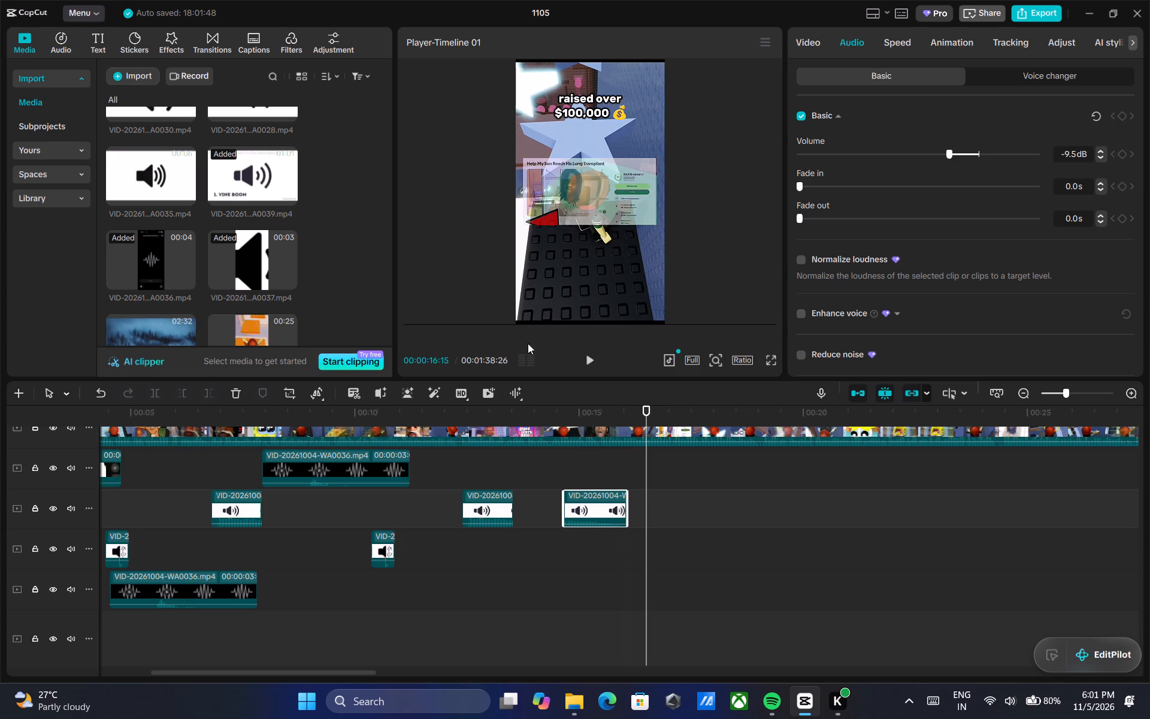
Add the WA0036 camera flash sound from the media library above the last Vine Boom piece, starting at about 15.4 s.
drag(173, 264, 586, 461)
drag(665, 459, 671, 458)
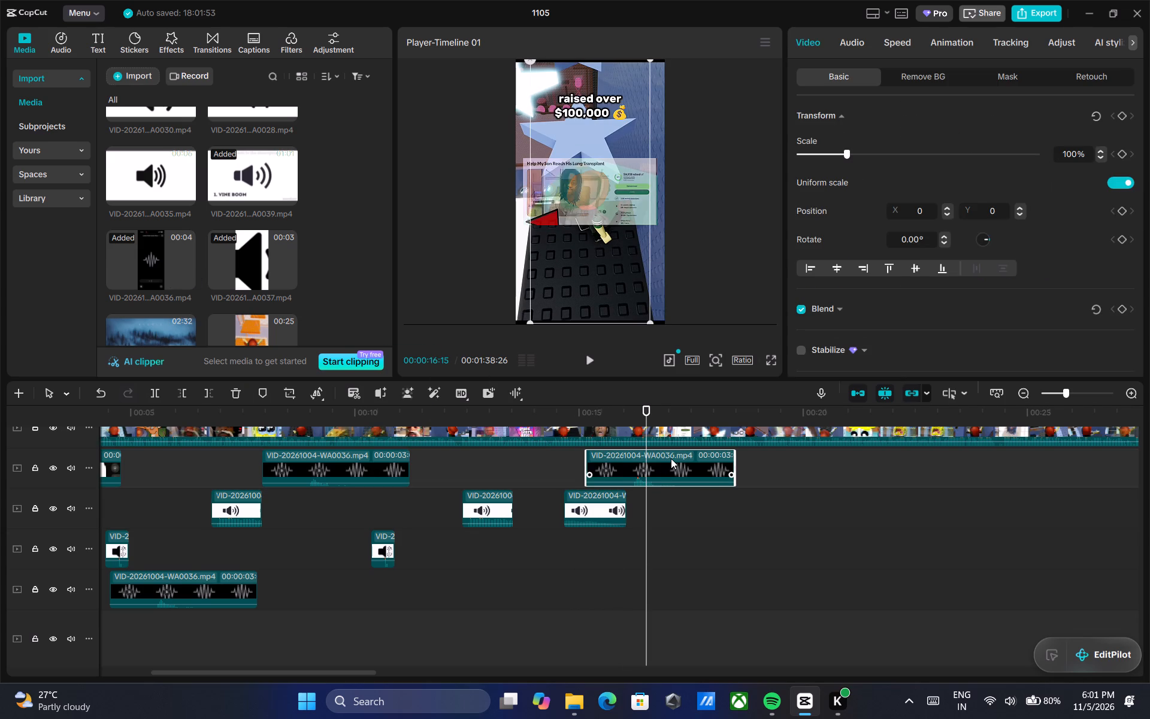
drag(671, 458, 677, 458)
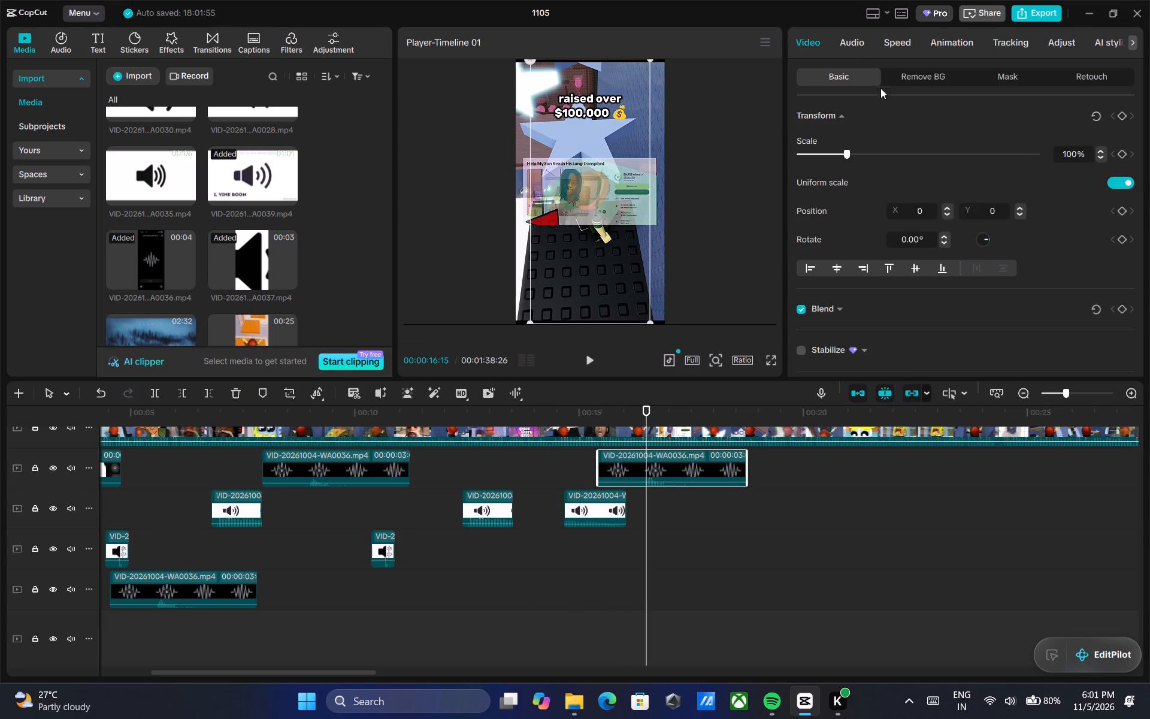
Lower the new WA0036 clip's volume to -5.5 dB and play it back under the "raised over $100,000" caption.
click(860, 42)
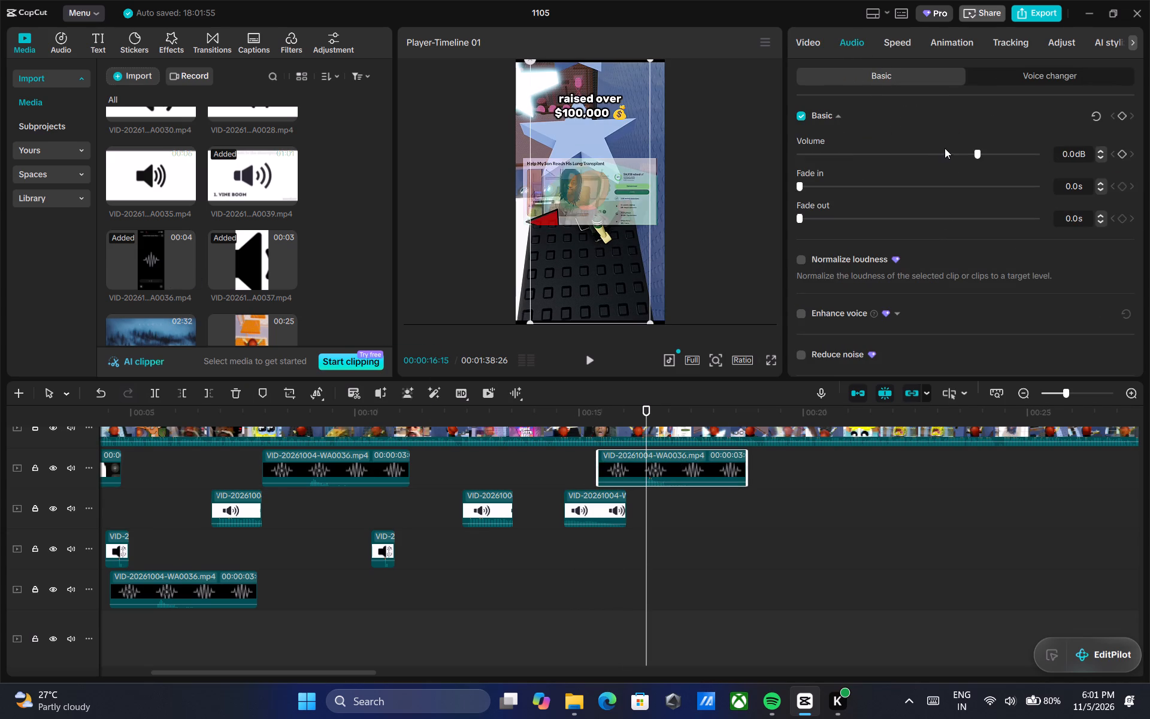
click(954, 154)
click(954, 154)
click(957, 154)
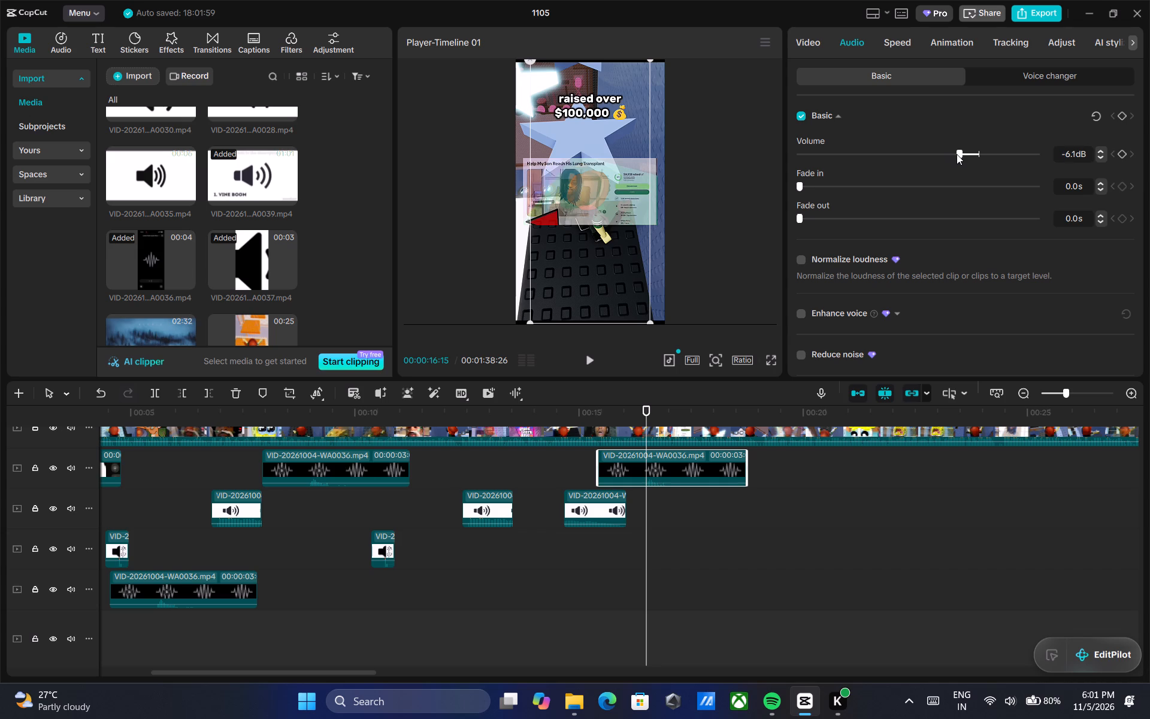
click(958, 154)
click(589, 350)
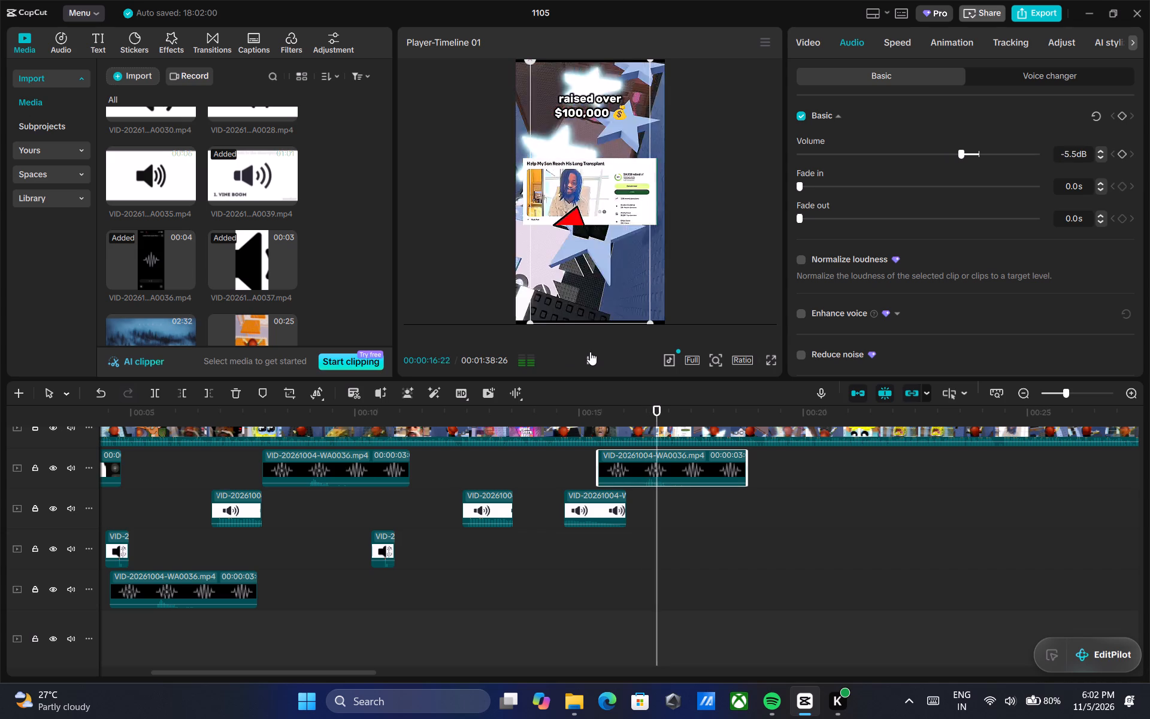
triple_click(588, 364)
double_click(588, 364)
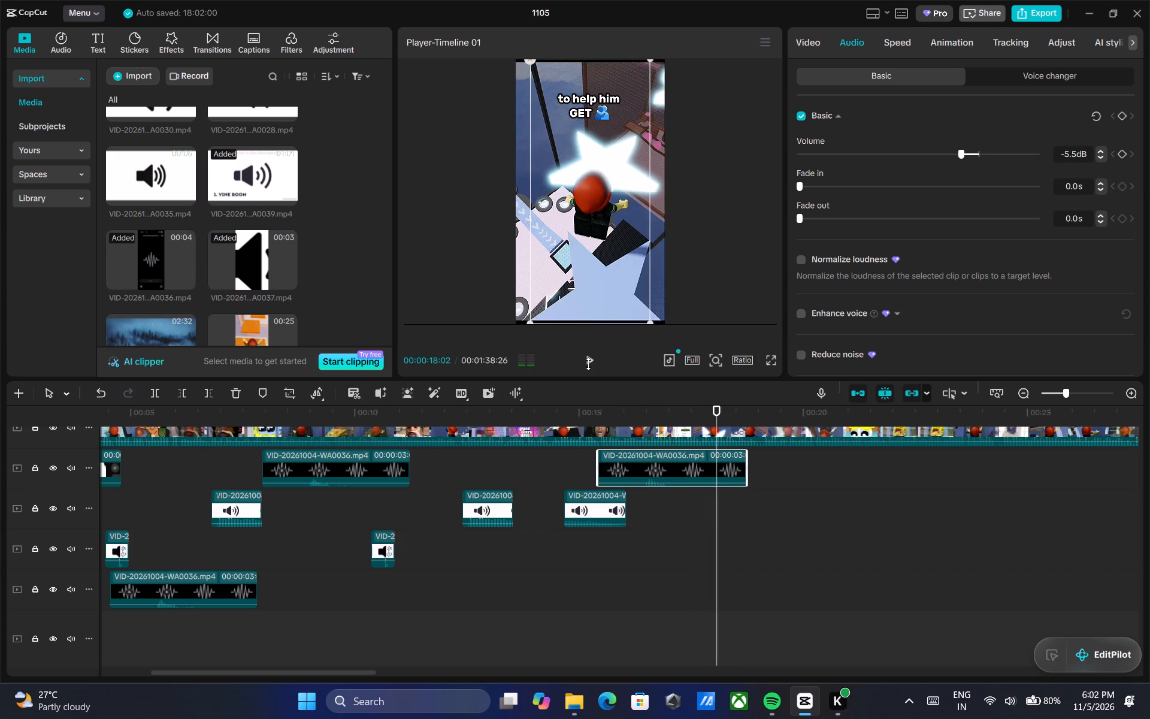
Copy the short clip at about 10.4 s, paste it near the "a lung TRANSPLANT" caption, shift its start to about 18 s, and play it back.
click(728, 409)
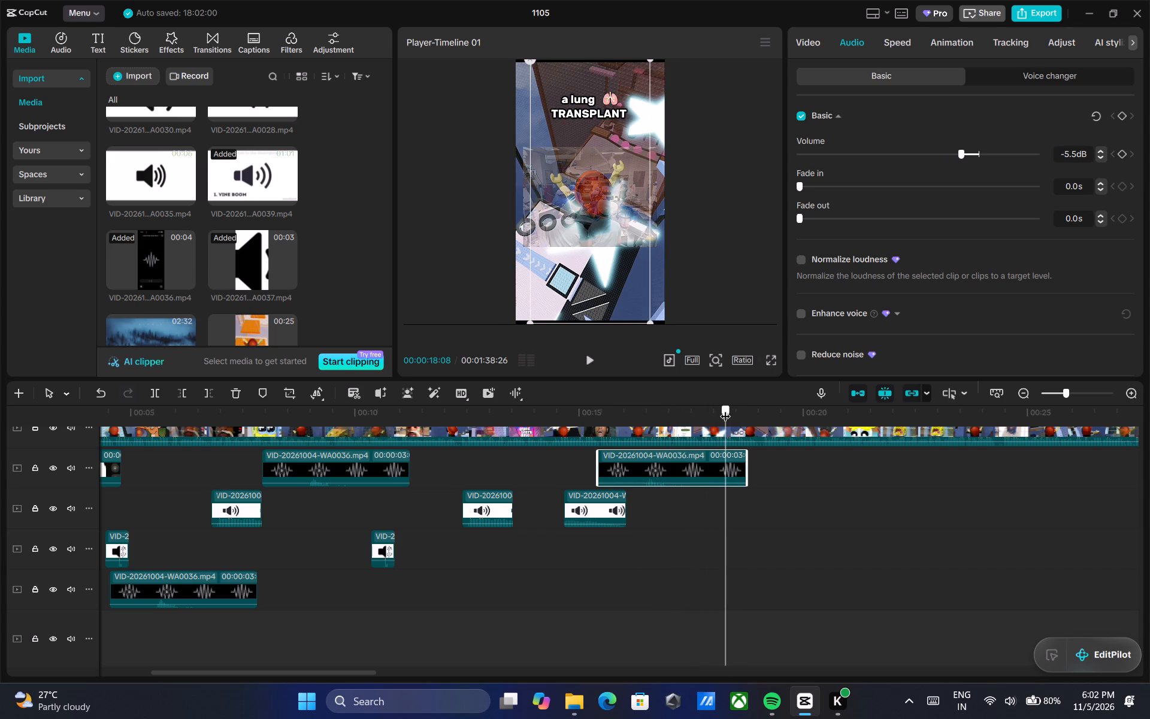
click(381, 543)
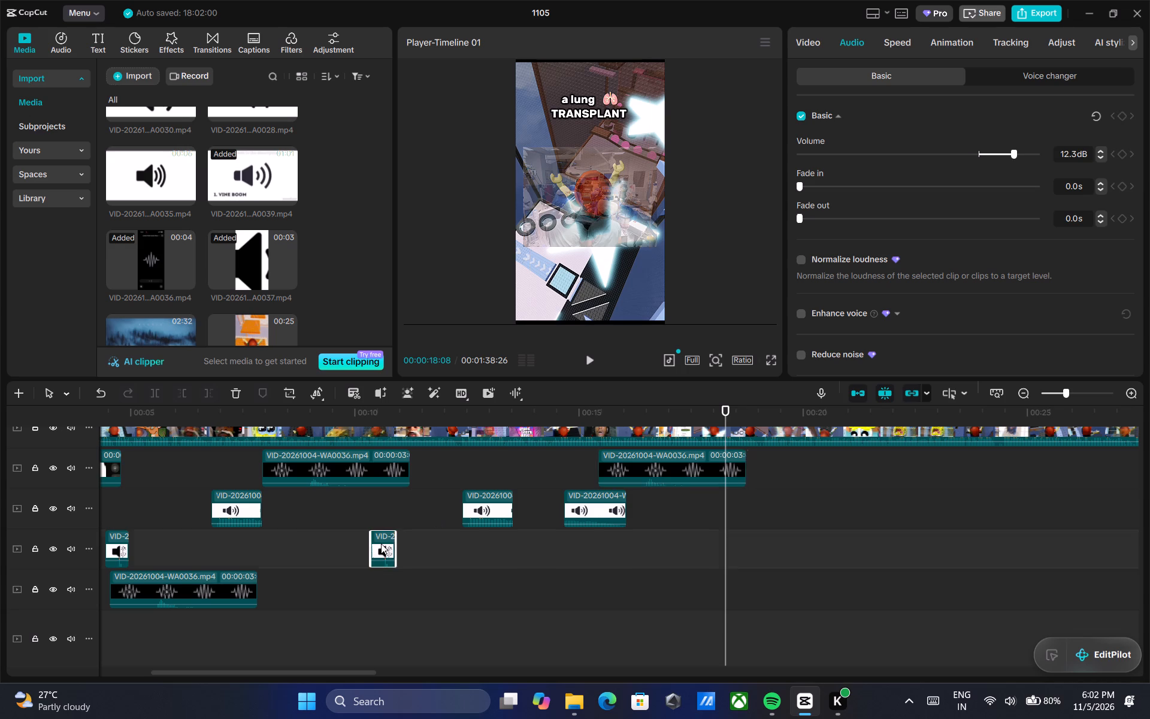
right_click(381, 543)
click(461, 134)
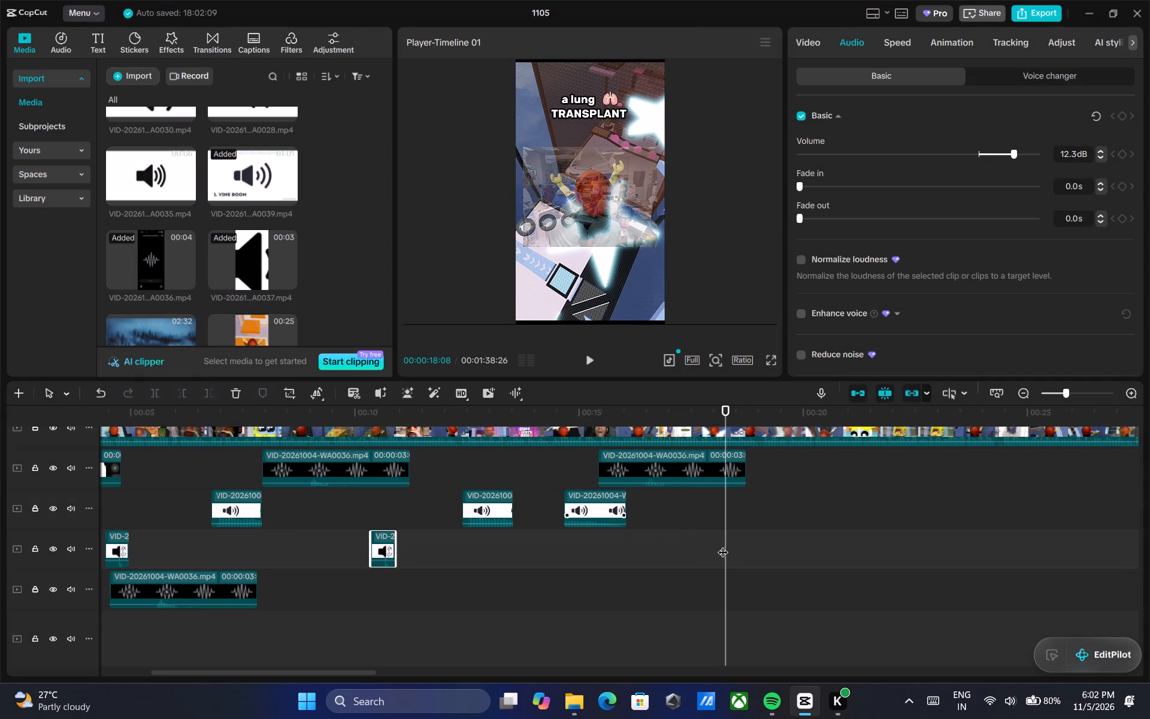
right_click(725, 545)
click(762, 621)
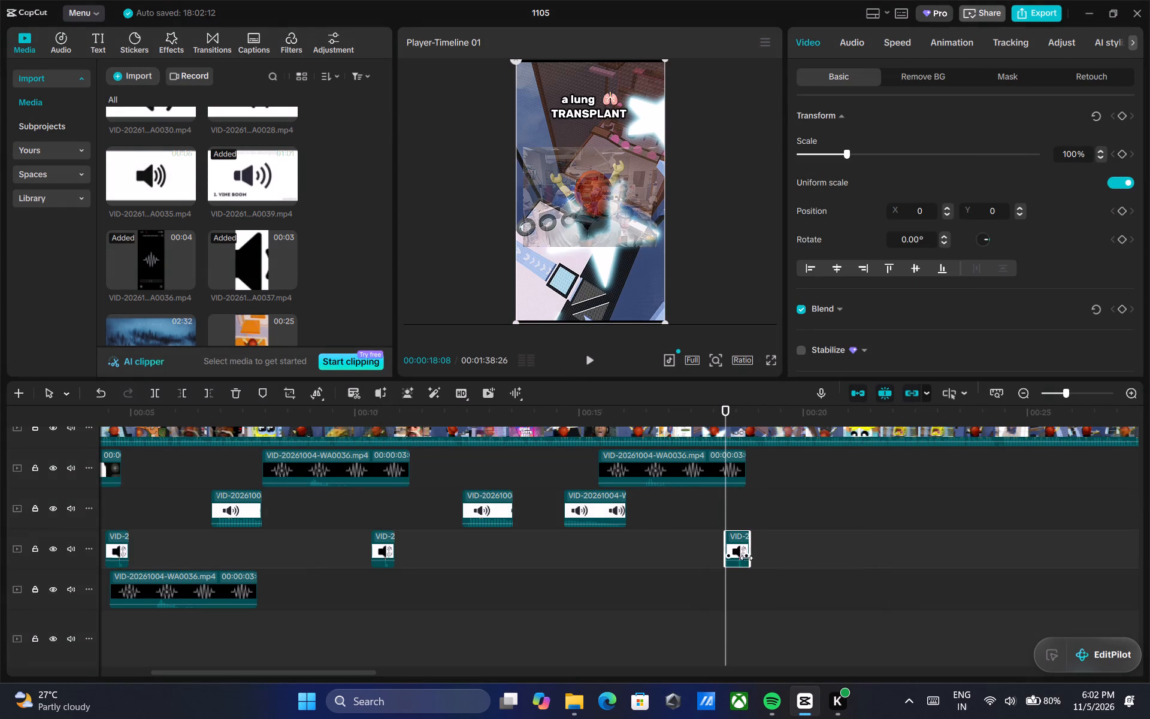
drag(738, 543, 725, 539)
click(583, 355)
click(583, 355)
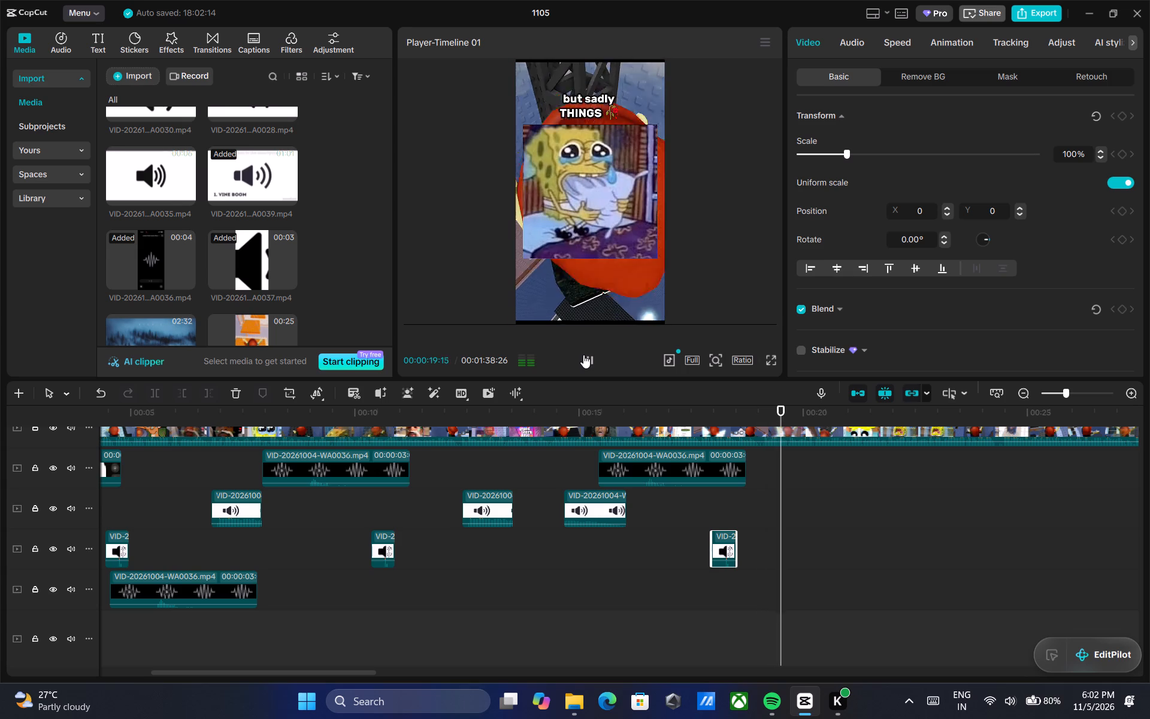
Add the WA0037 sound clip from the media library under the "took a heartbreakin TURN" caption, starting at about 19.4 s.
drag(787, 411, 777, 410)
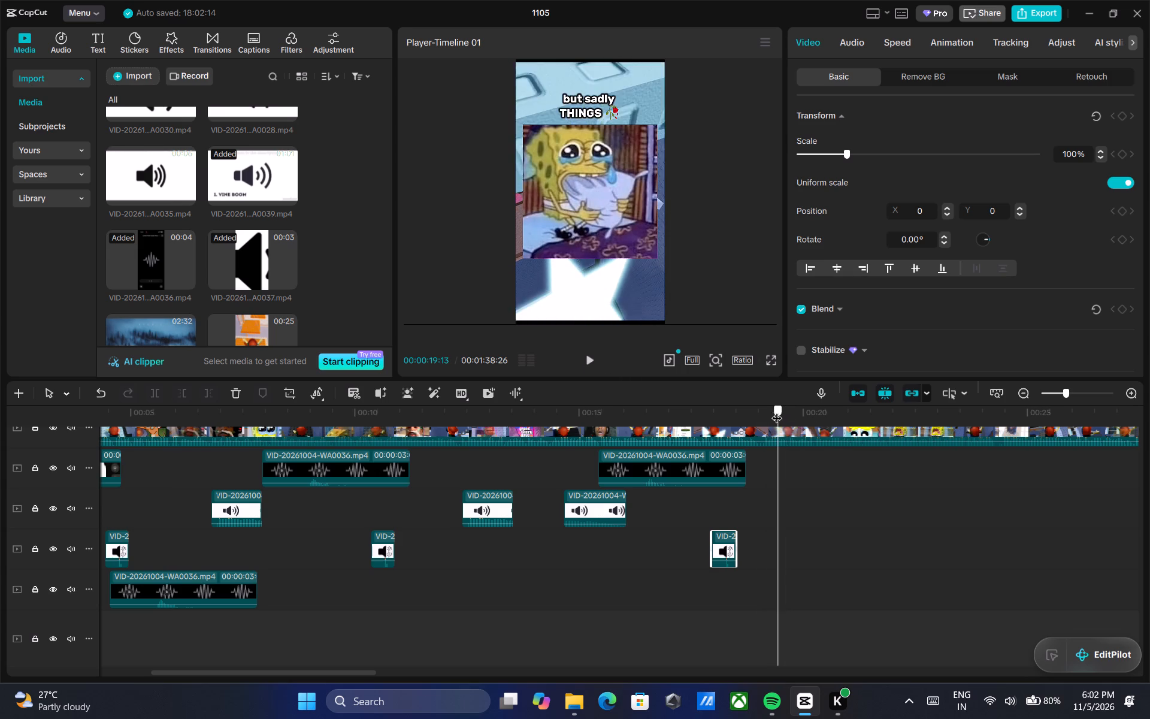
drag(777, 410, 767, 412)
click(595, 358)
triple_click(595, 358)
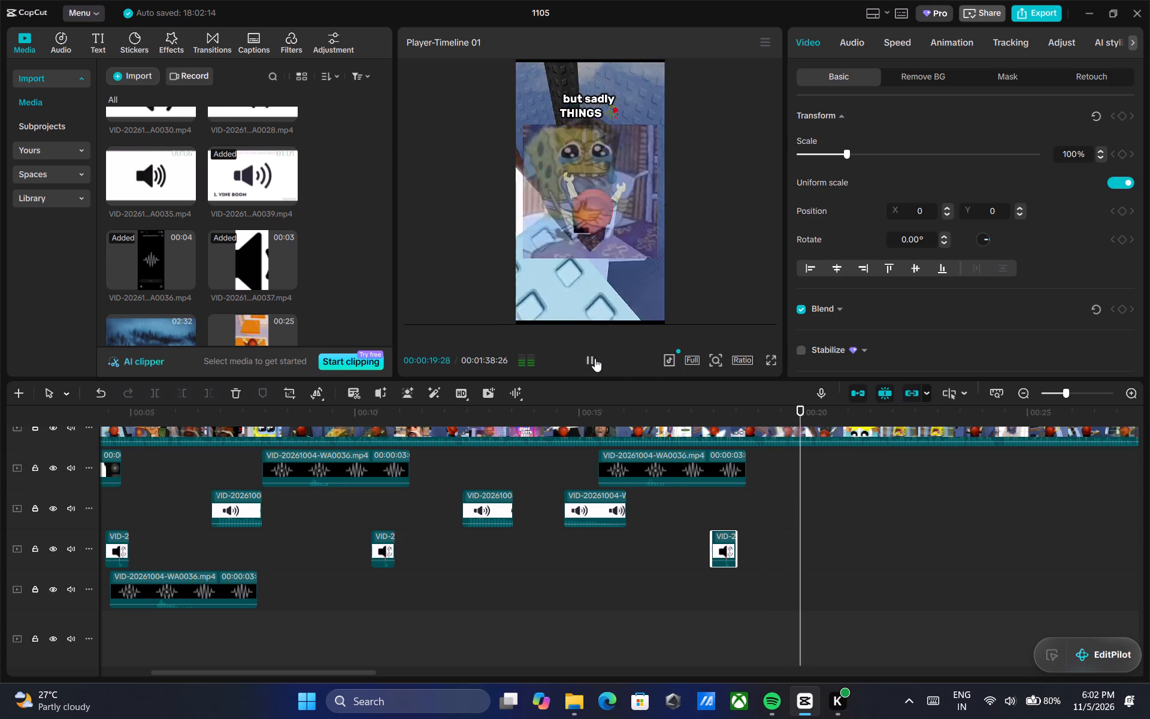
drag(813, 413, 810, 413)
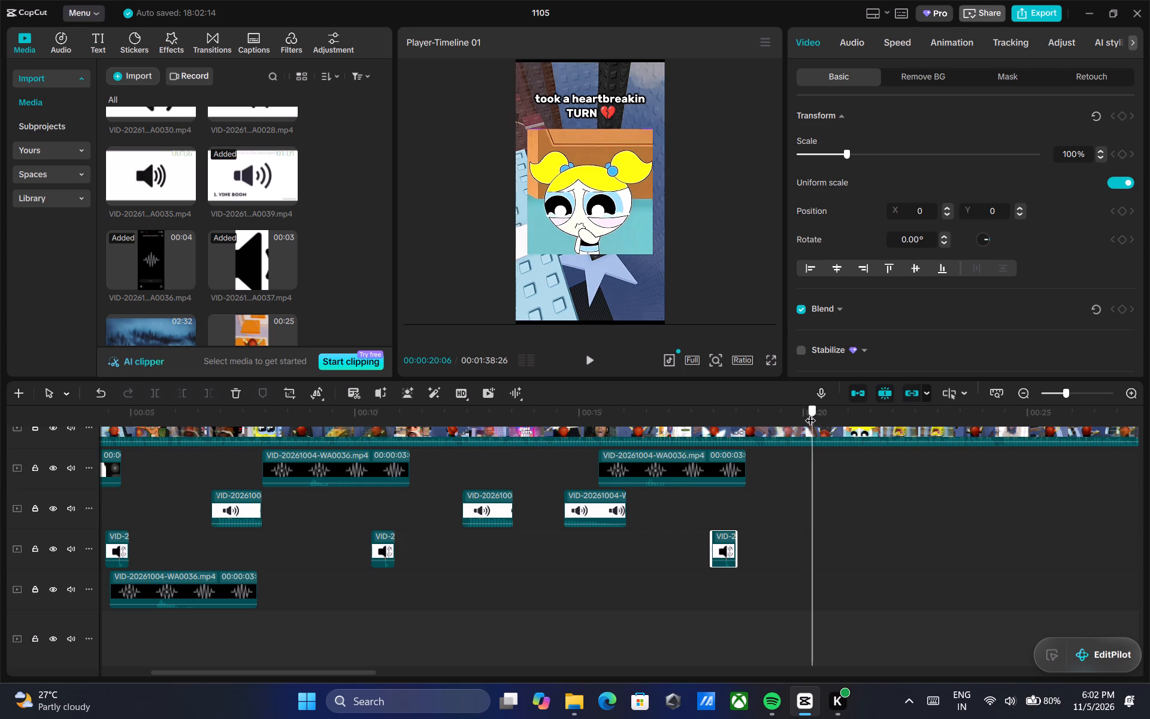
drag(810, 413, 804, 413)
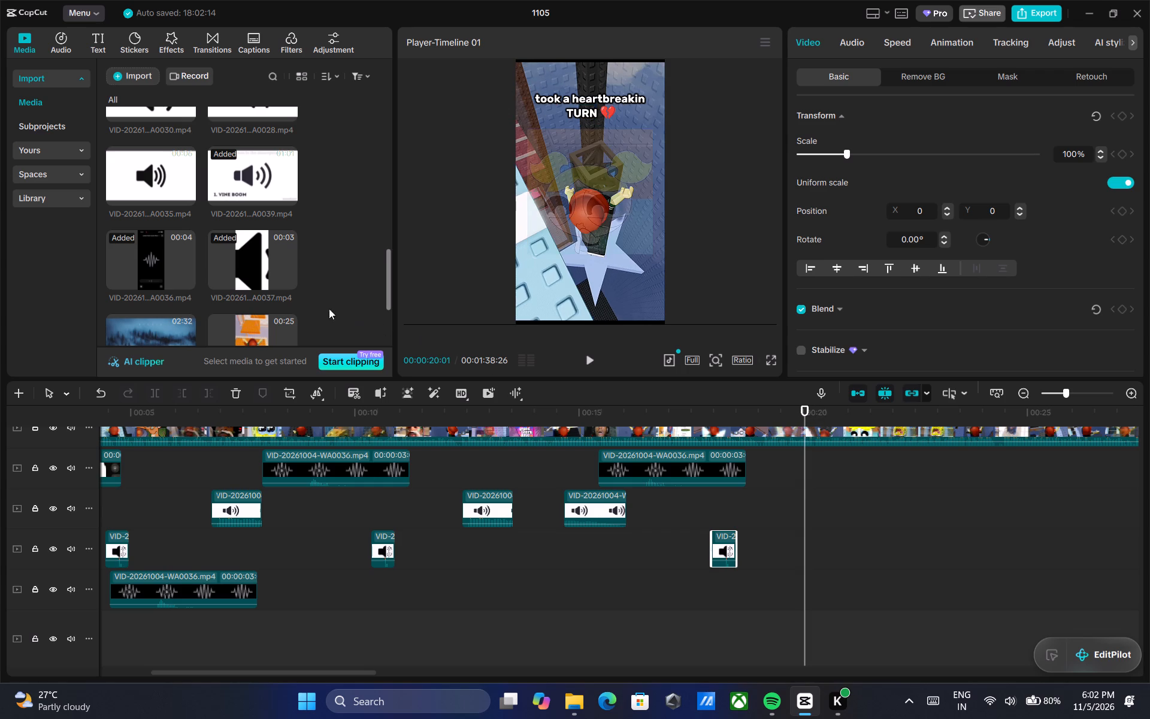
drag(253, 257, 772, 496)
click(848, 501)
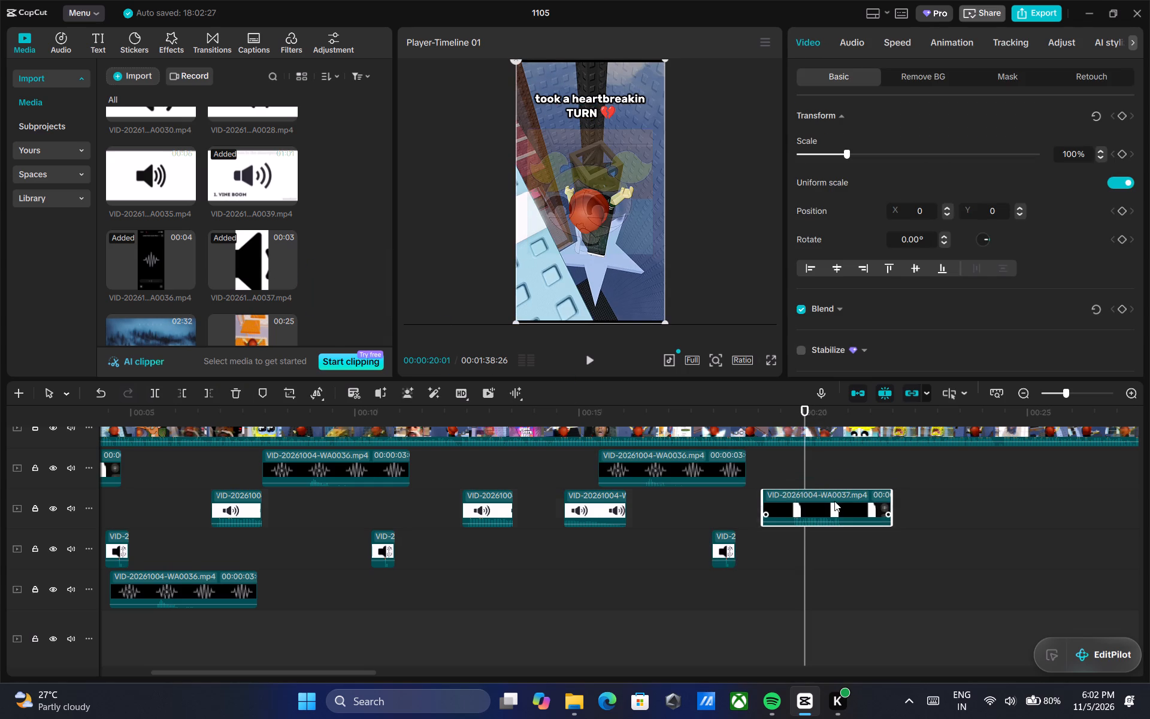
Lower the new WA0037 clip's volume to -6.1 dB and play it back.
click(859, 42)
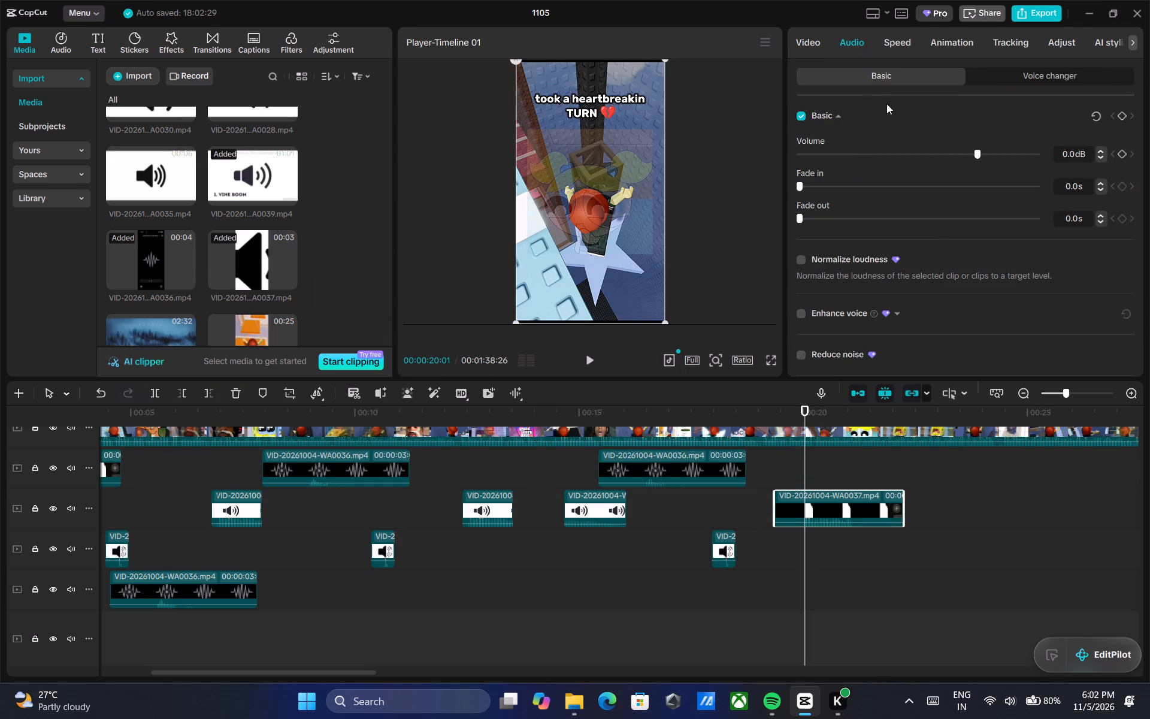
click(954, 153)
click(959, 152)
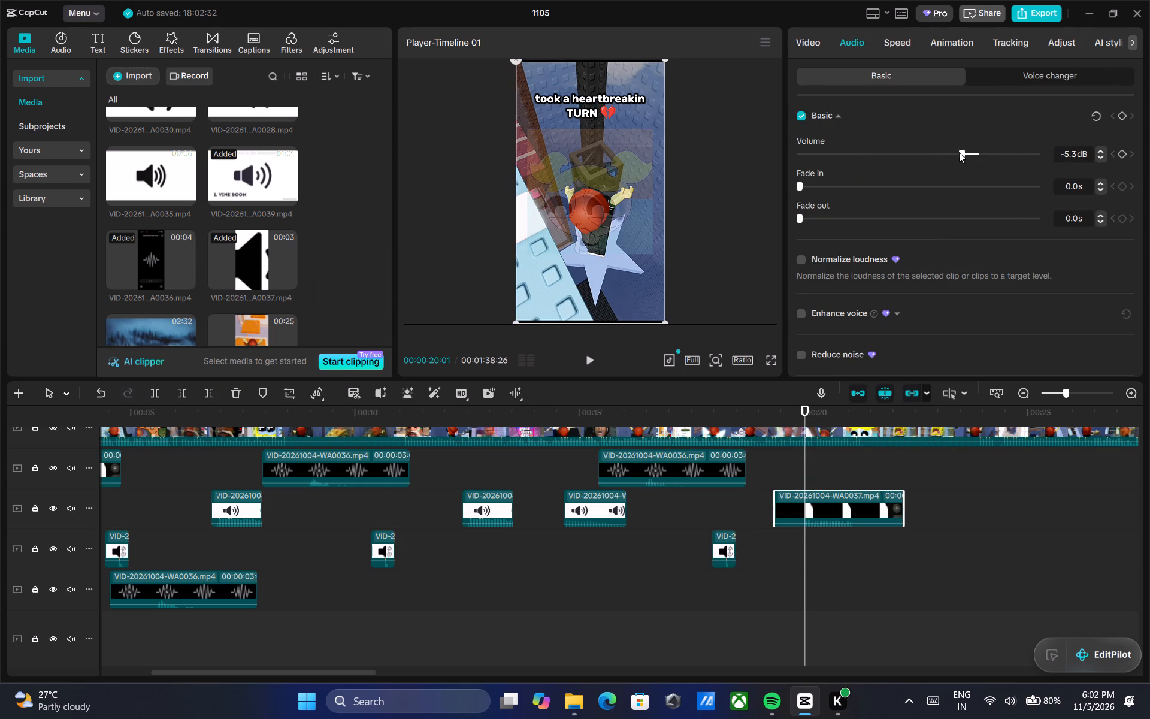
click(959, 152)
click(957, 151)
click(592, 356)
triple_click(592, 356)
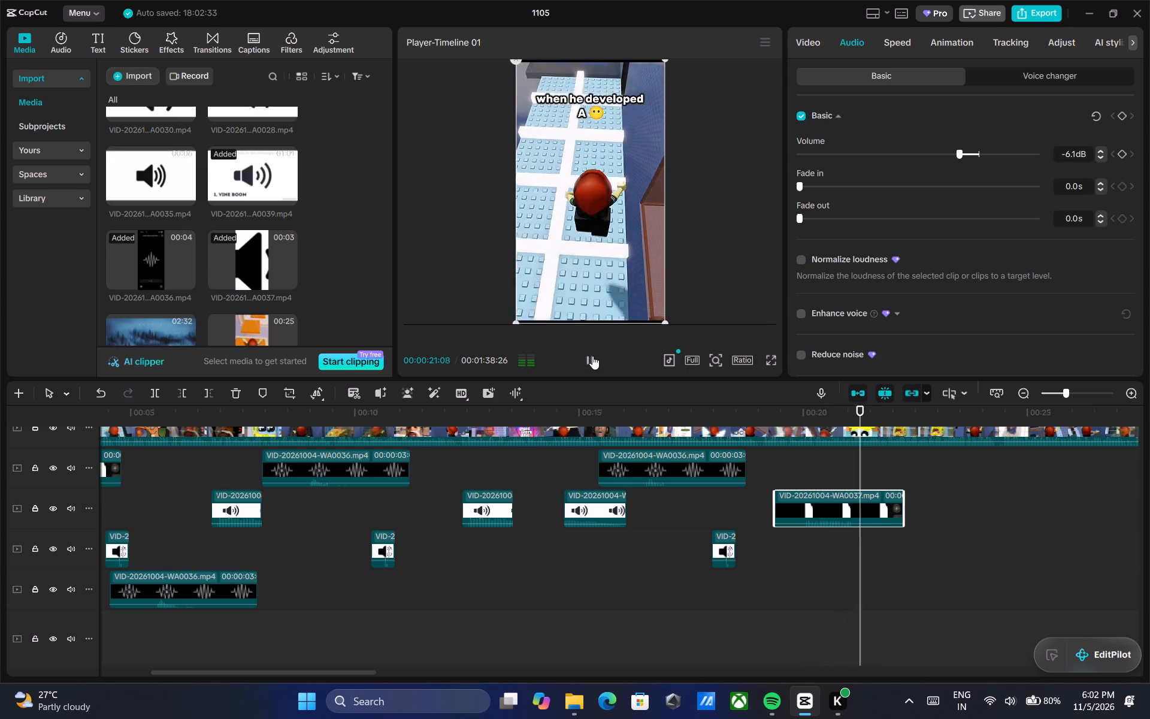
double_click(592, 356)
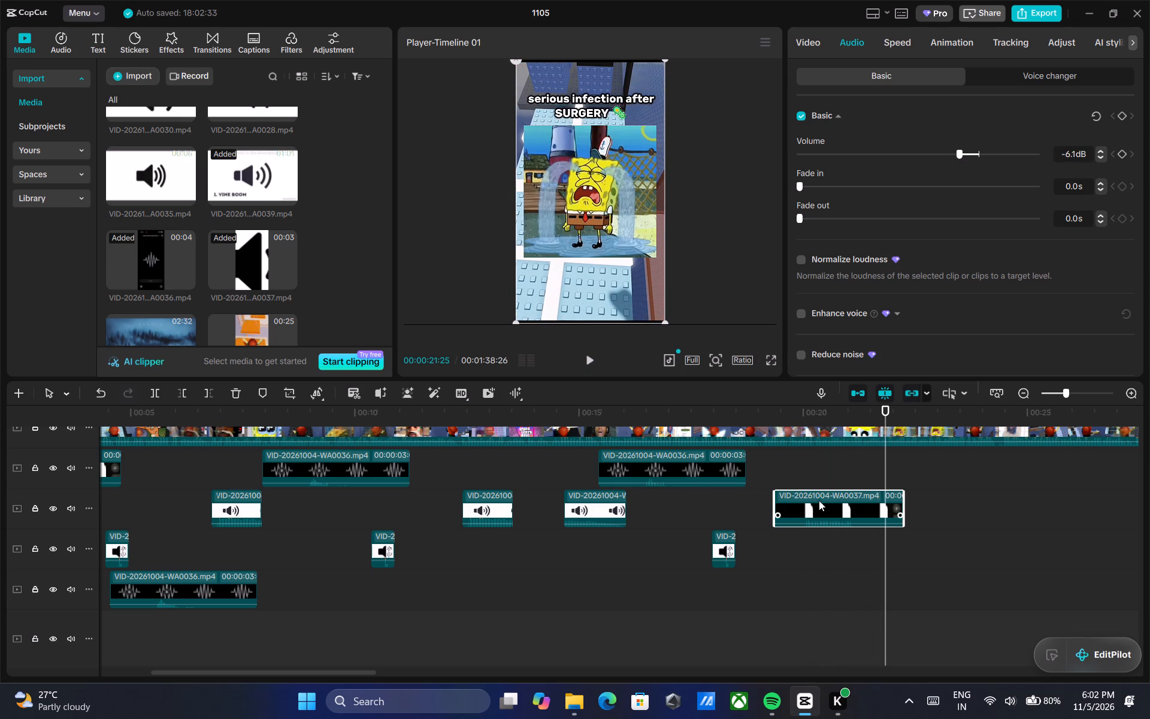
Copy the short clip at about 10.4 s, paste it at the "serious infection after SURGERY" caption starting at about 21.3 s, and play it back.
drag(888, 406, 876, 407)
click(383, 543)
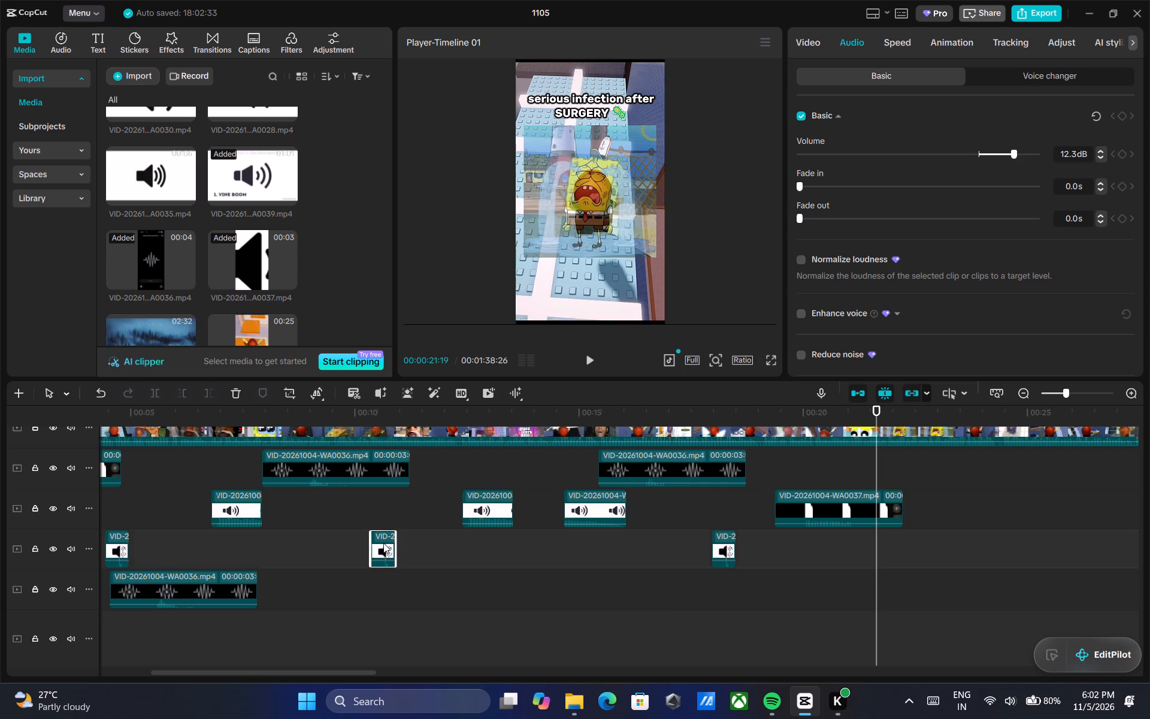
right_click(383, 543)
click(518, 119)
click(517, 139)
right_click(875, 537)
click(901, 617)
drag(890, 542, 877, 541)
drag(364, 669, 458, 672)
click(587, 358)
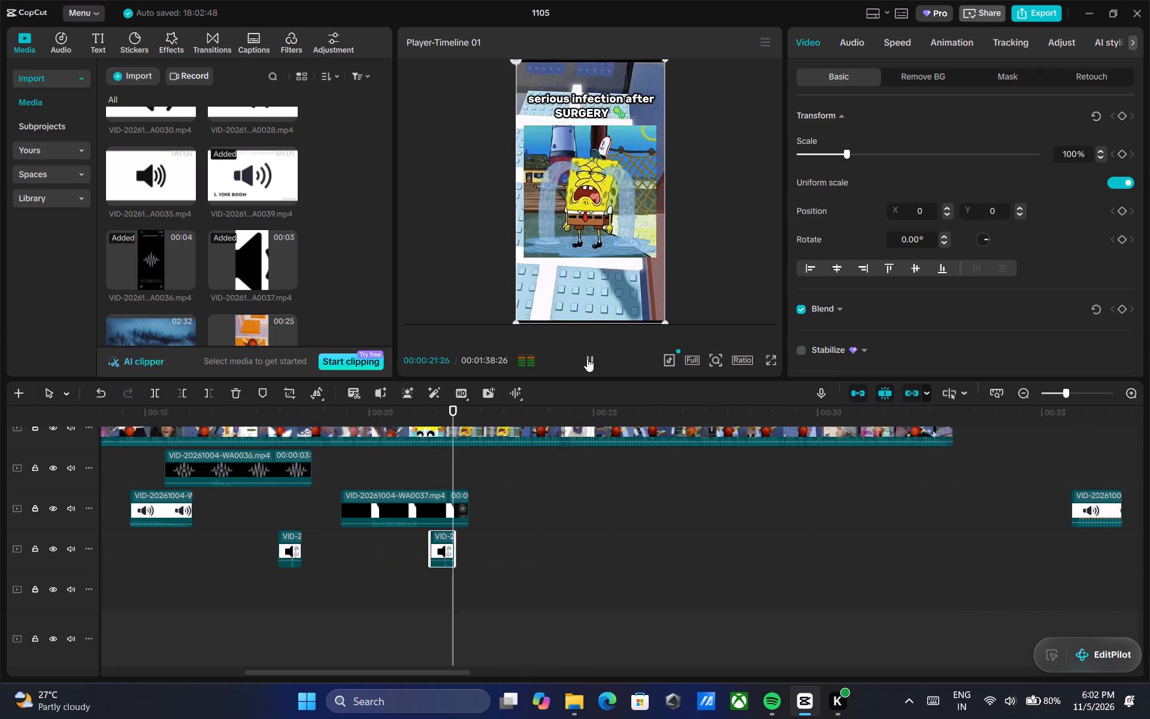
triple_click(587, 358)
double_click(587, 358)
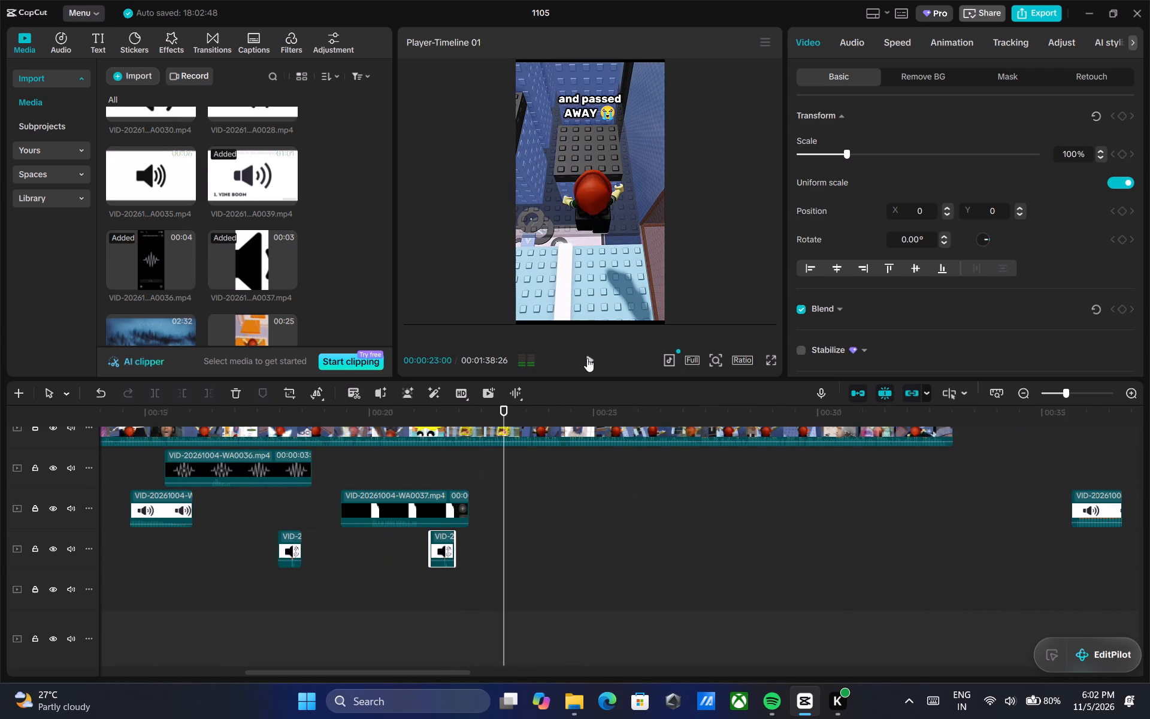
Copy the WA0039 piece at about 6.8 s, paste it at the "on October 29th" caption, shift its start to about 23.3 s, and play it back.
triple_click(587, 358)
click(587, 358)
double_click(587, 358)
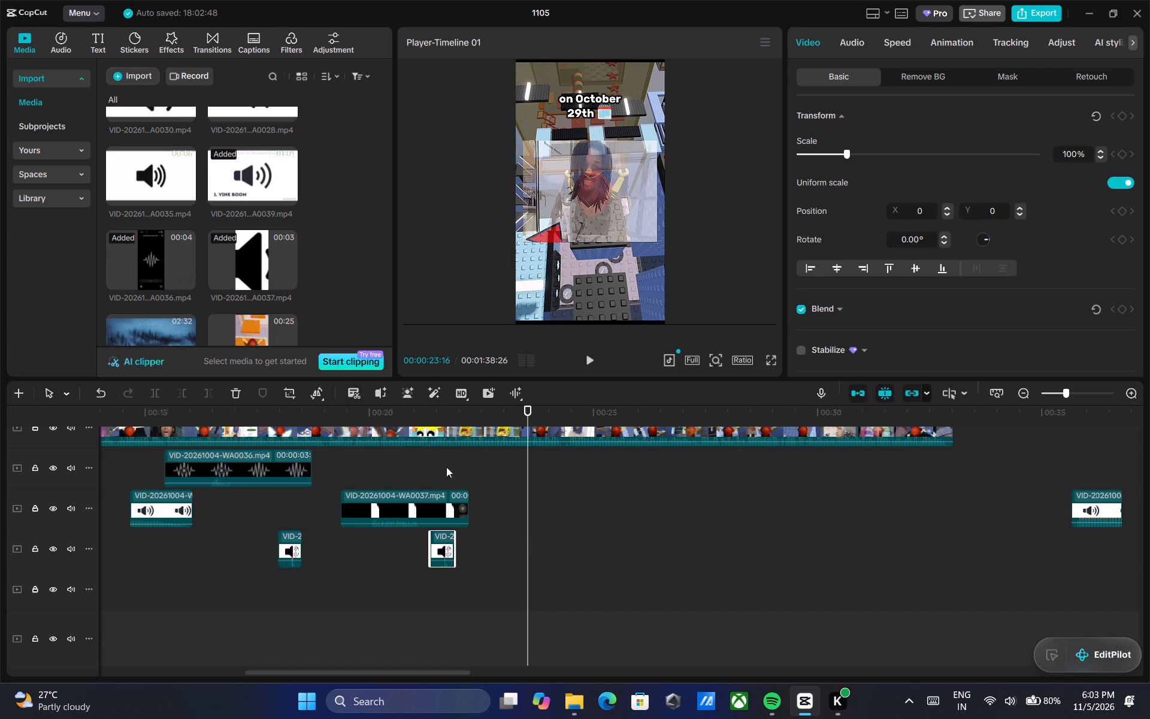
drag(319, 670, 125, 670)
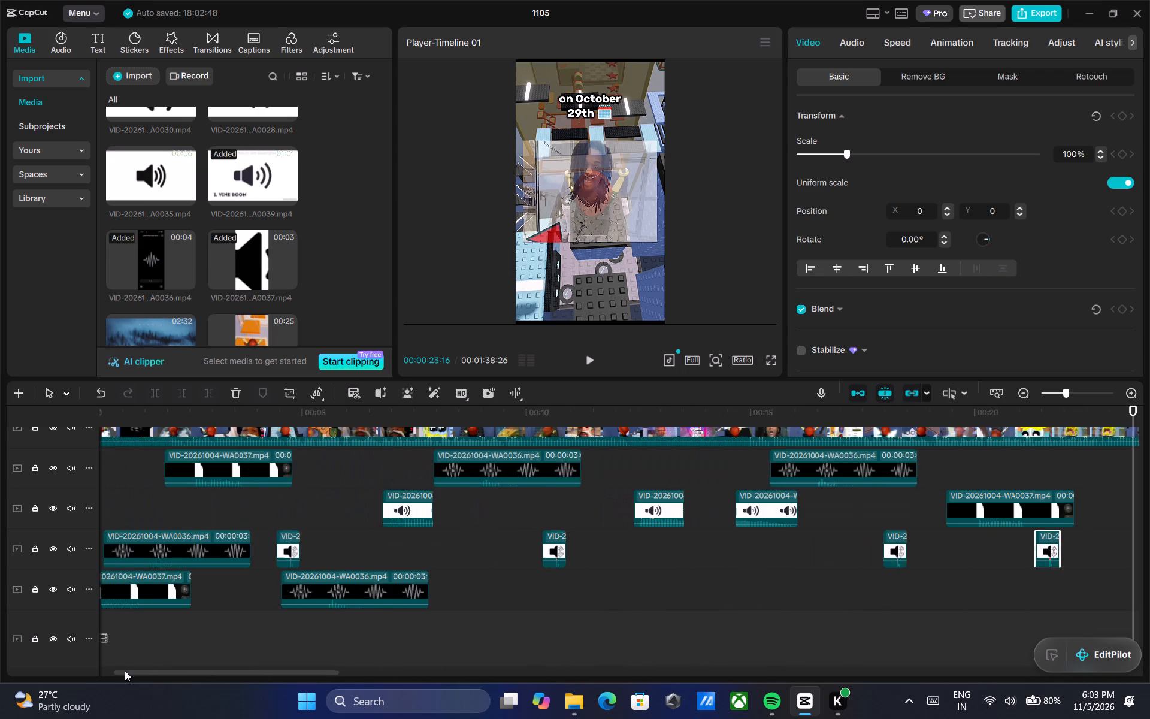
drag(125, 670, 124, 670)
click(457, 502)
right_click(457, 502)
click(508, 133)
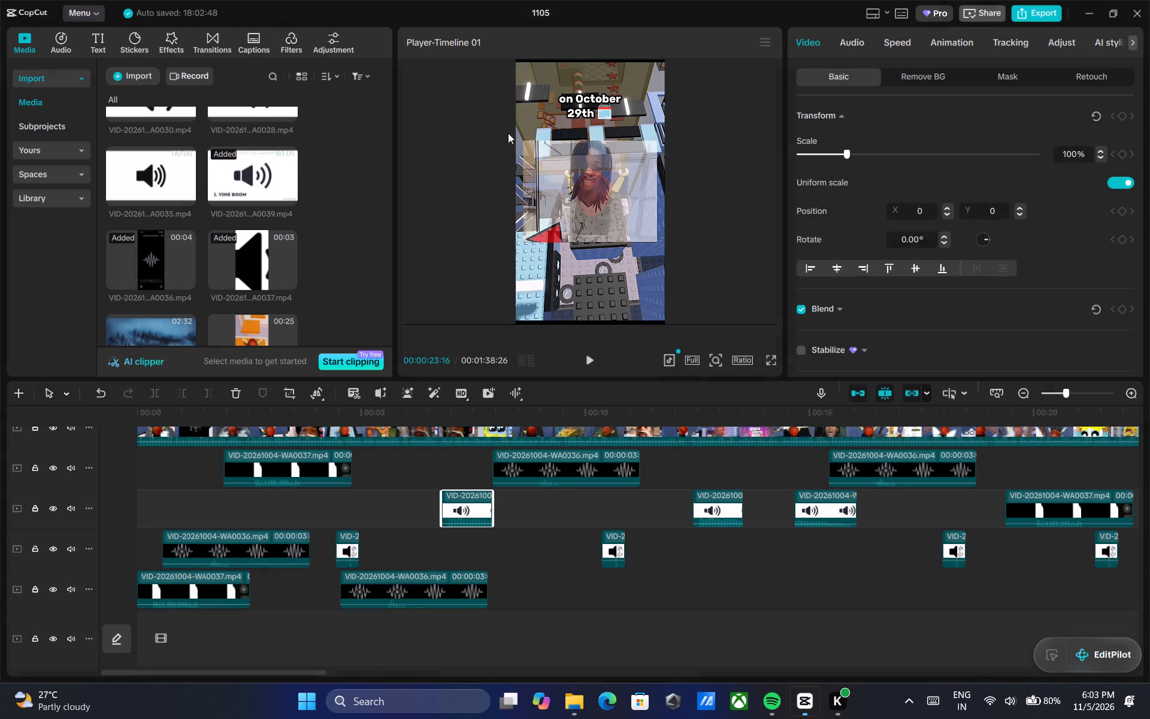
drag(256, 673, 400, 686)
right_click(531, 497)
click(577, 577)
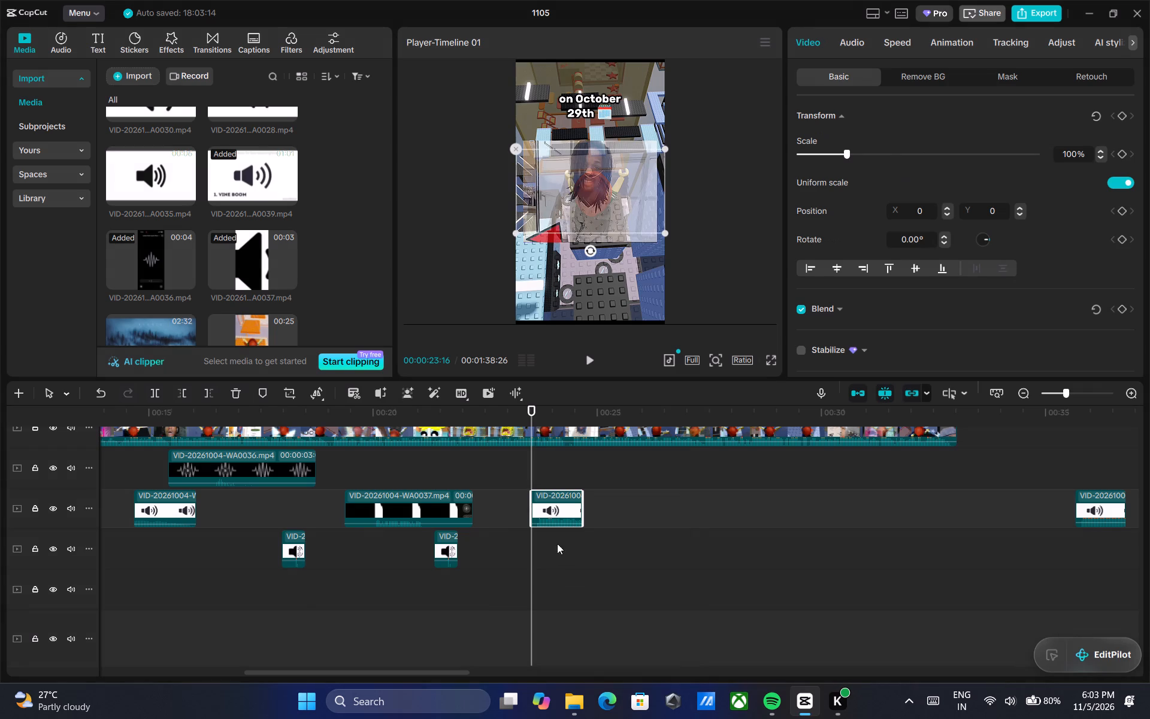
drag(553, 506, 546, 504)
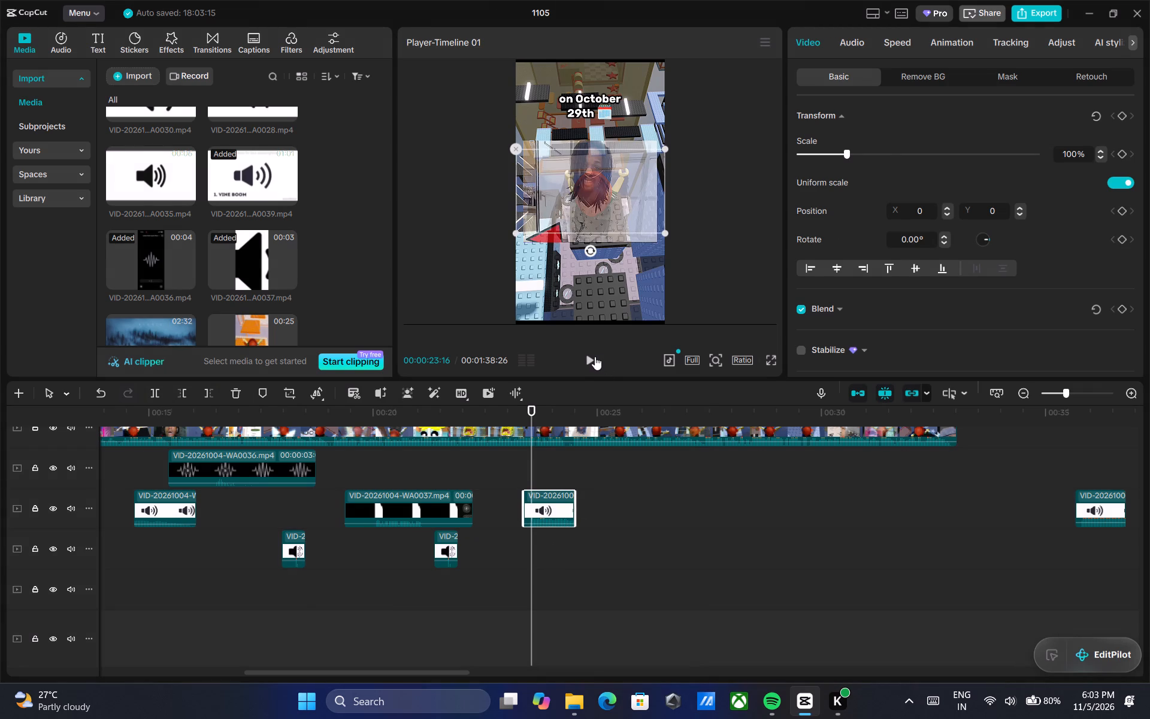
click(594, 357)
triple_click(594, 357)
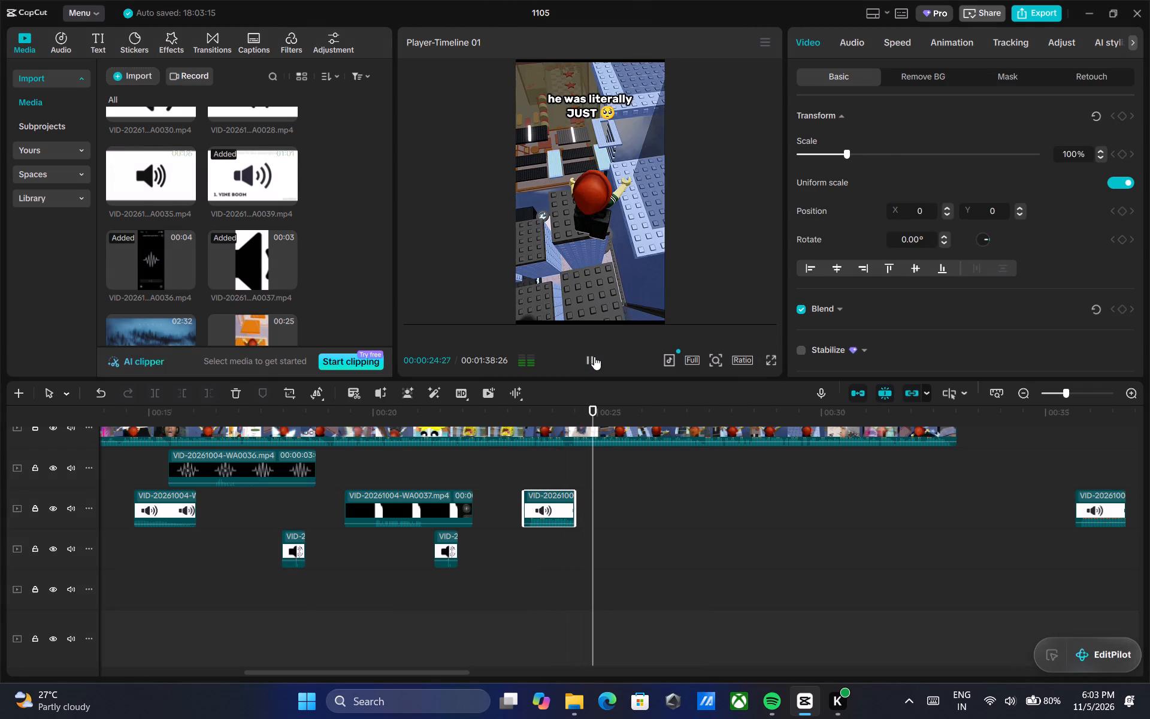
Add the WA0036 camera flash sound from the media library under the "21 days AWAY" caption, starting at about 24.2 s.
triple_click(594, 357)
click(594, 357)
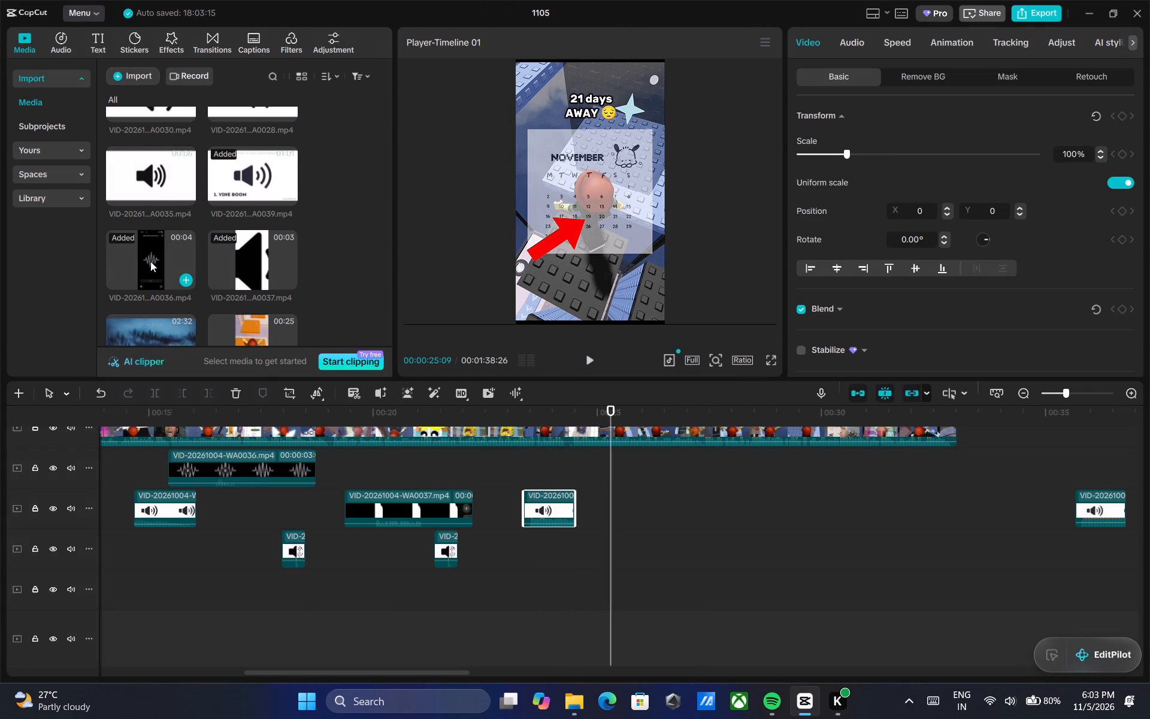
drag(153, 257, 556, 467)
drag(618, 468, 625, 468)
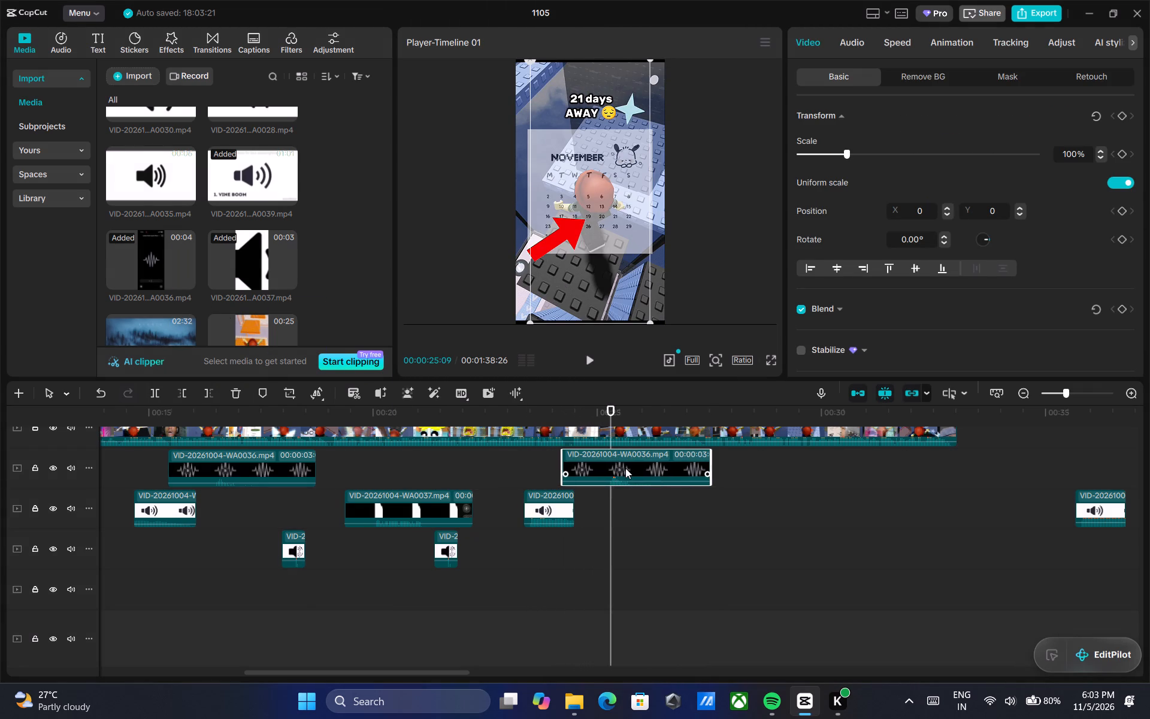
drag(625, 468, 624, 468)
Lower the WA0036 clip under the "21 days AWAY" caption to -6.5 dB and play it back.
click(857, 41)
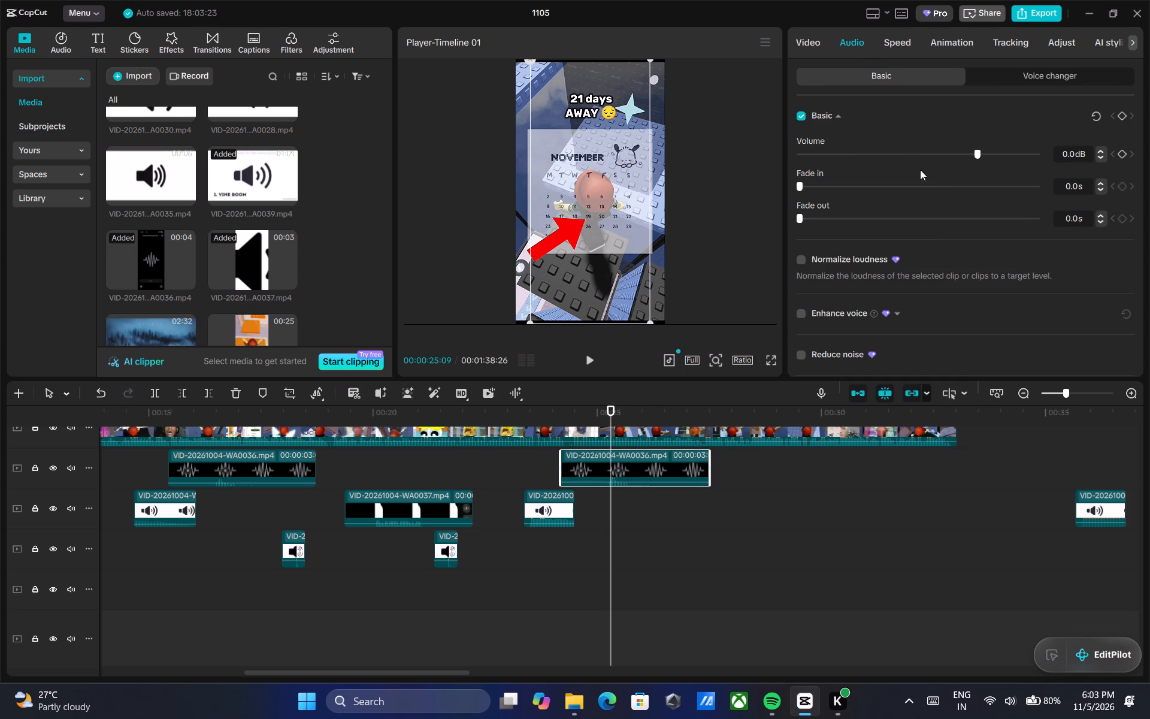
click(955, 153)
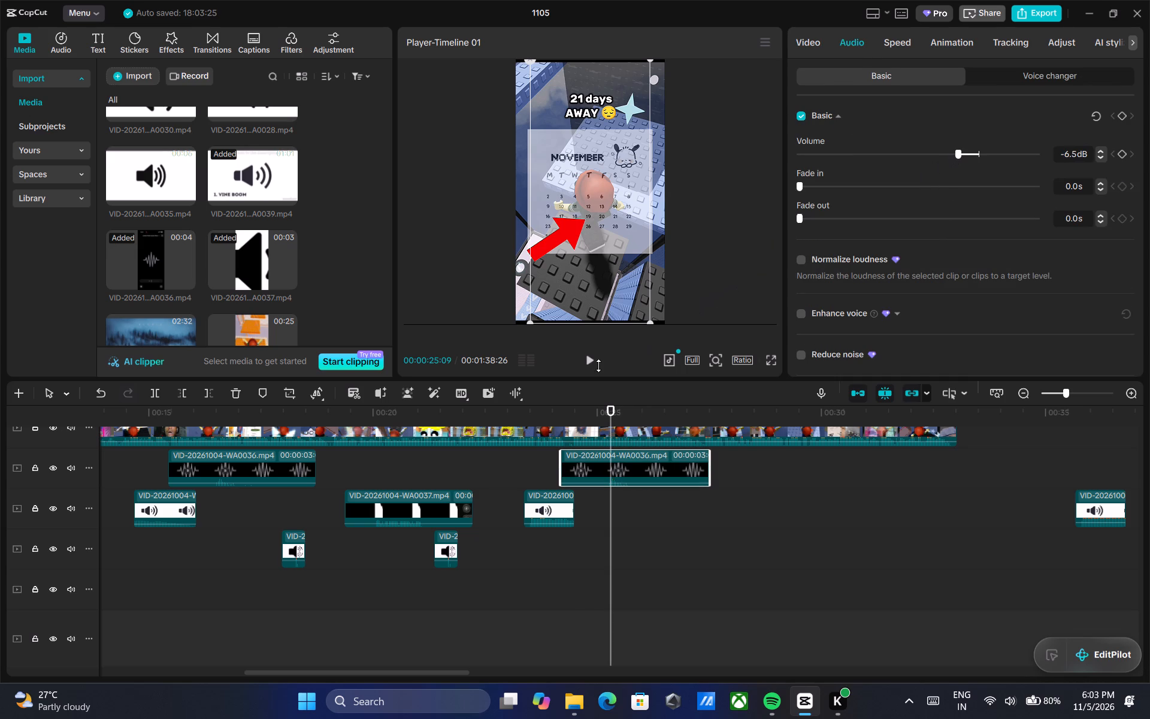
click(585, 364)
triple_click(585, 364)
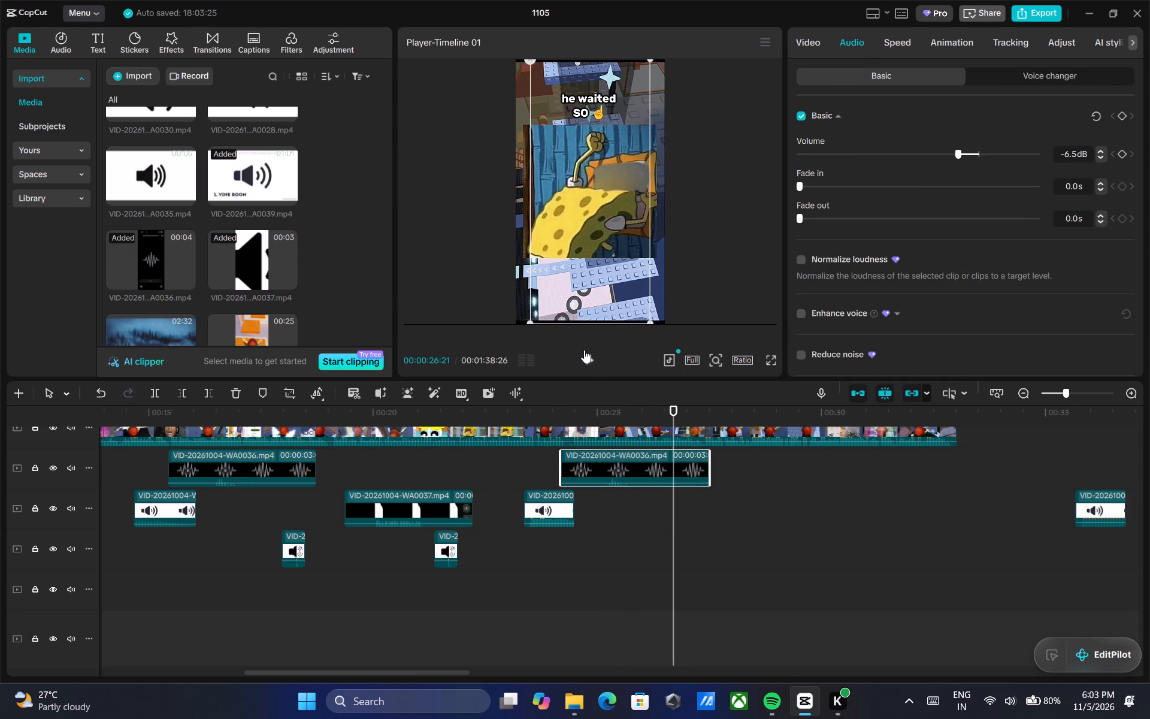
Add another WA0036 camera flash sound under the "to pay respect to this LEGEND" caption, starting at about 28.2 s.
click(591, 356)
click(591, 356)
triple_click(591, 356)
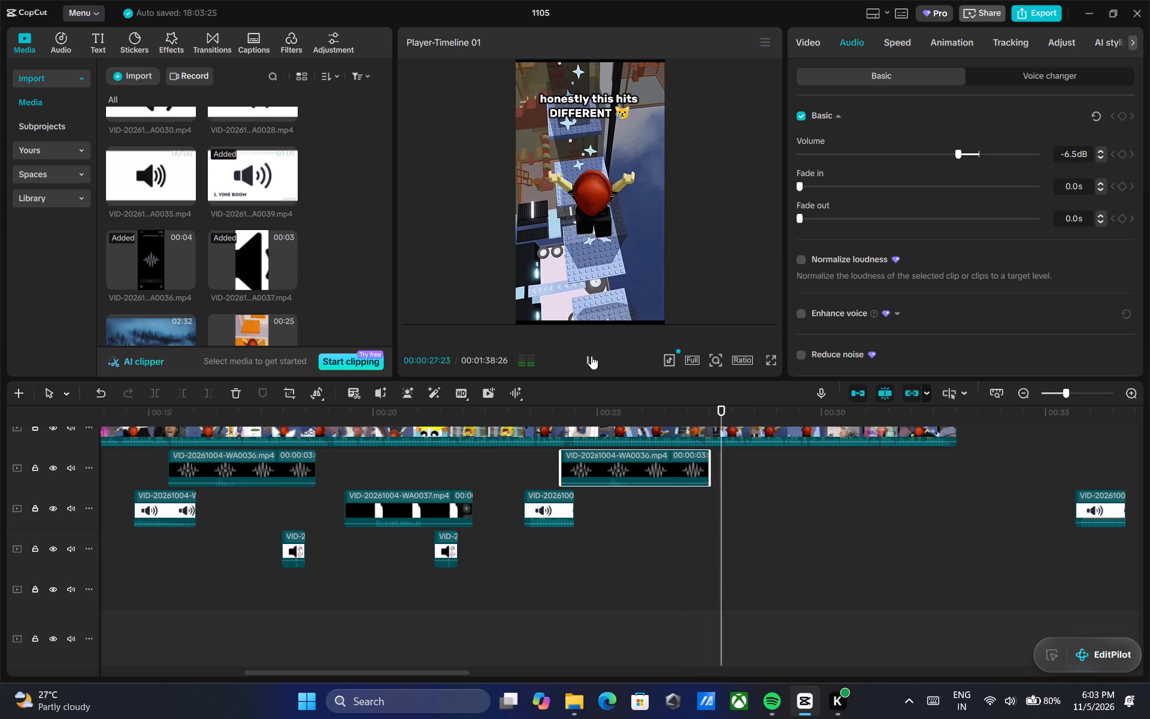
triple_click(591, 356)
triple_click(591, 356)
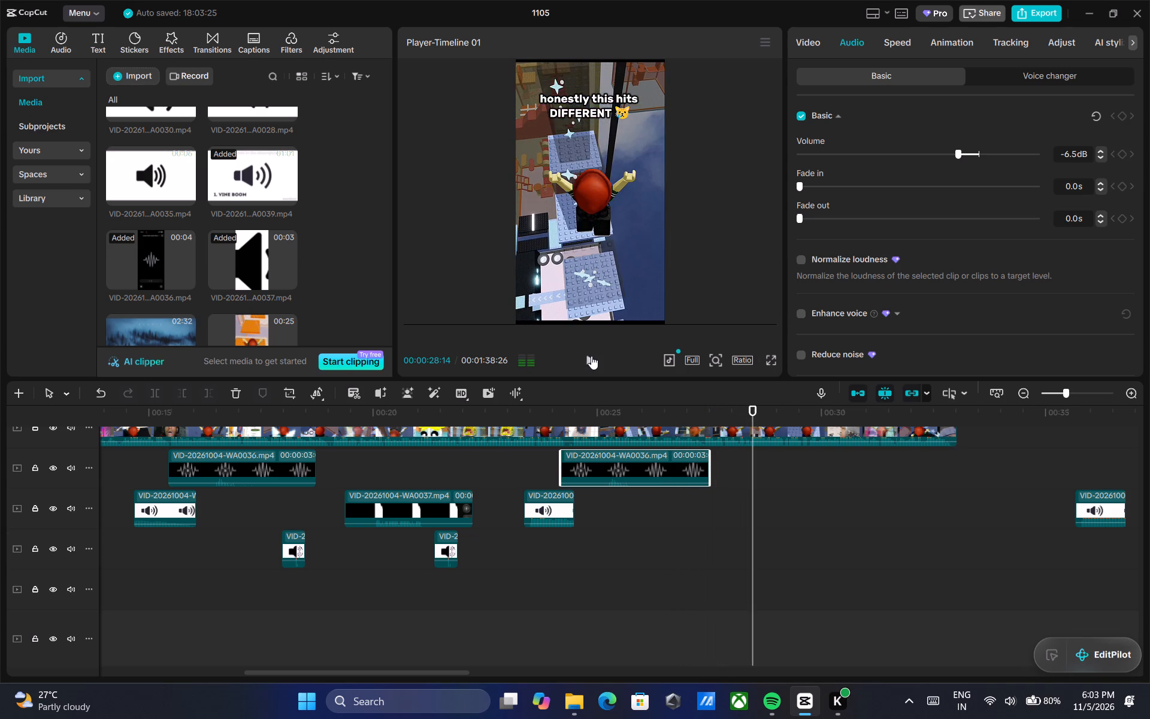
click(591, 356)
double_click(591, 356)
triple_click(591, 356)
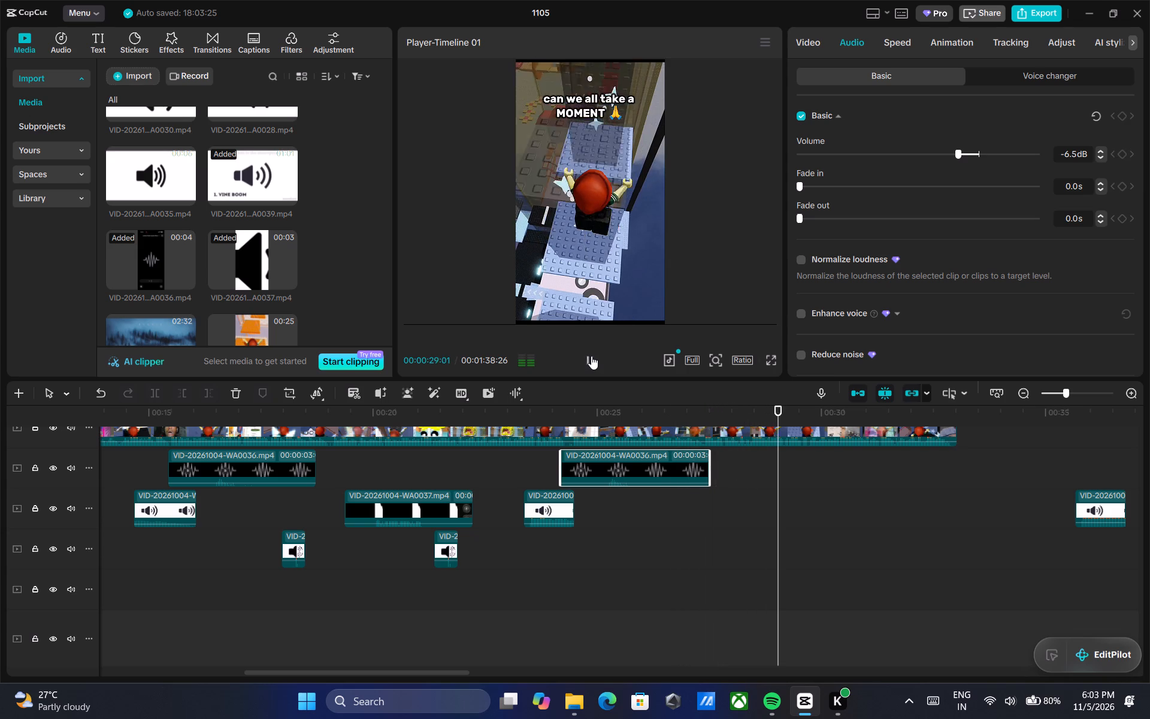
click(591, 356)
double_click(591, 356)
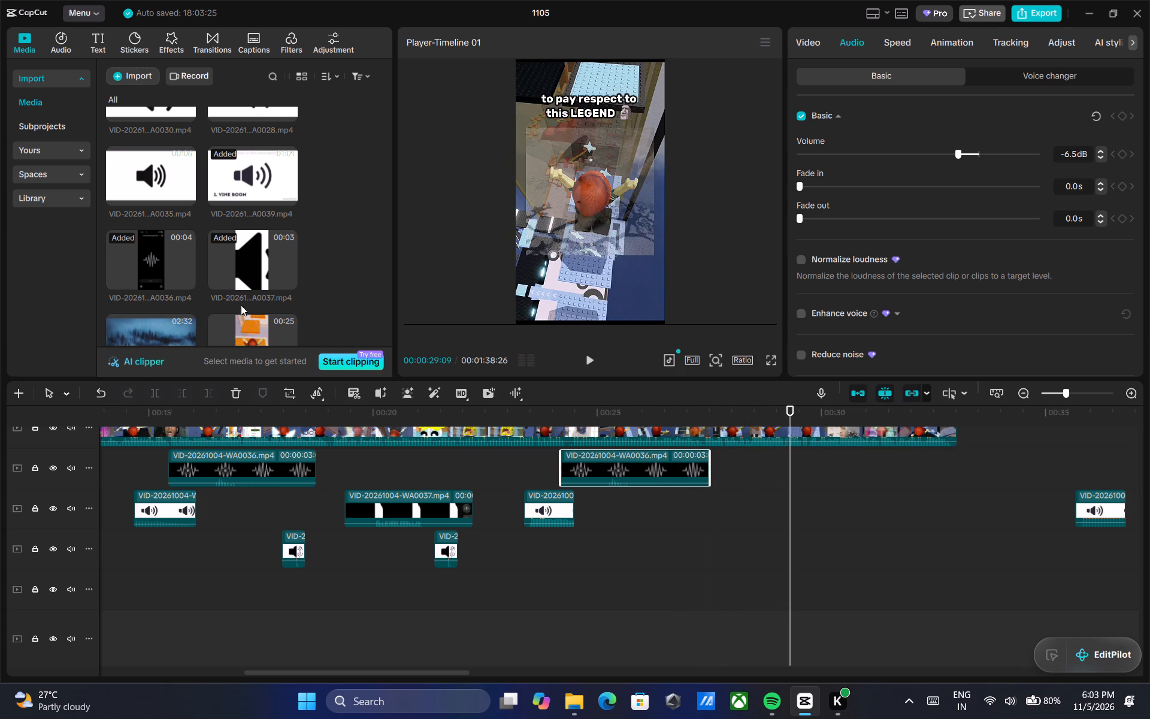
drag(158, 257, 734, 511)
drag(800, 509, 807, 509)
Lower the newest WA0036 clip's volume to -5.9 dB and play it back.
click(852, 34)
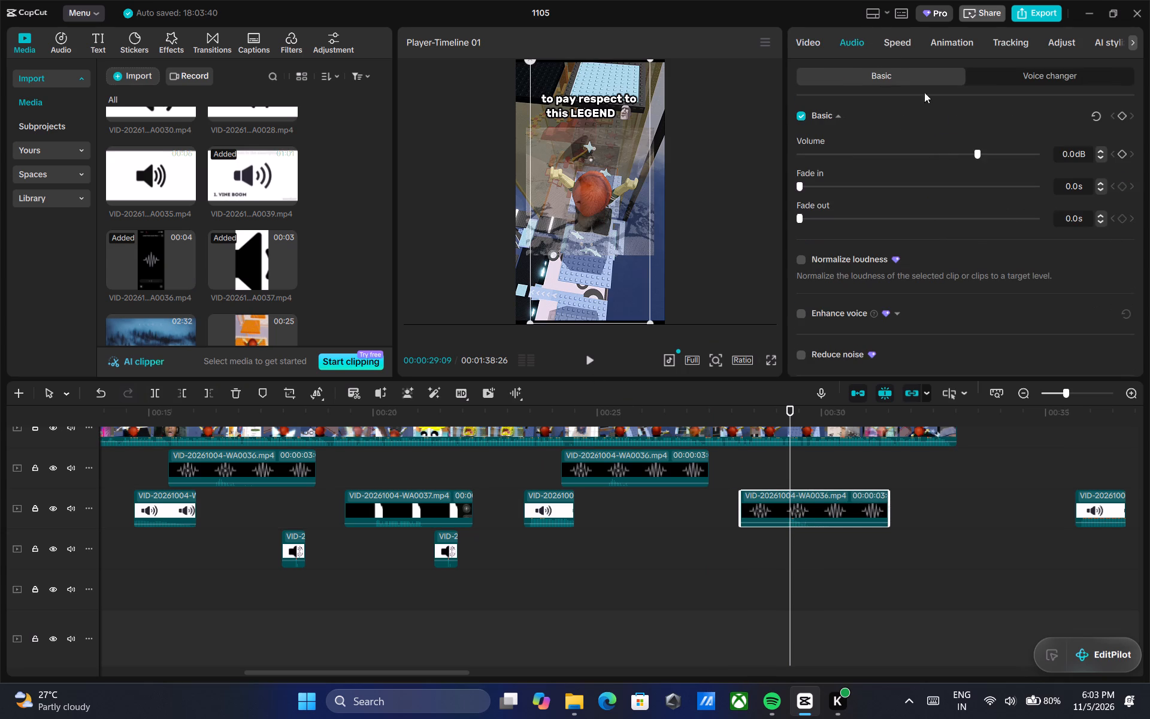
click(957, 154)
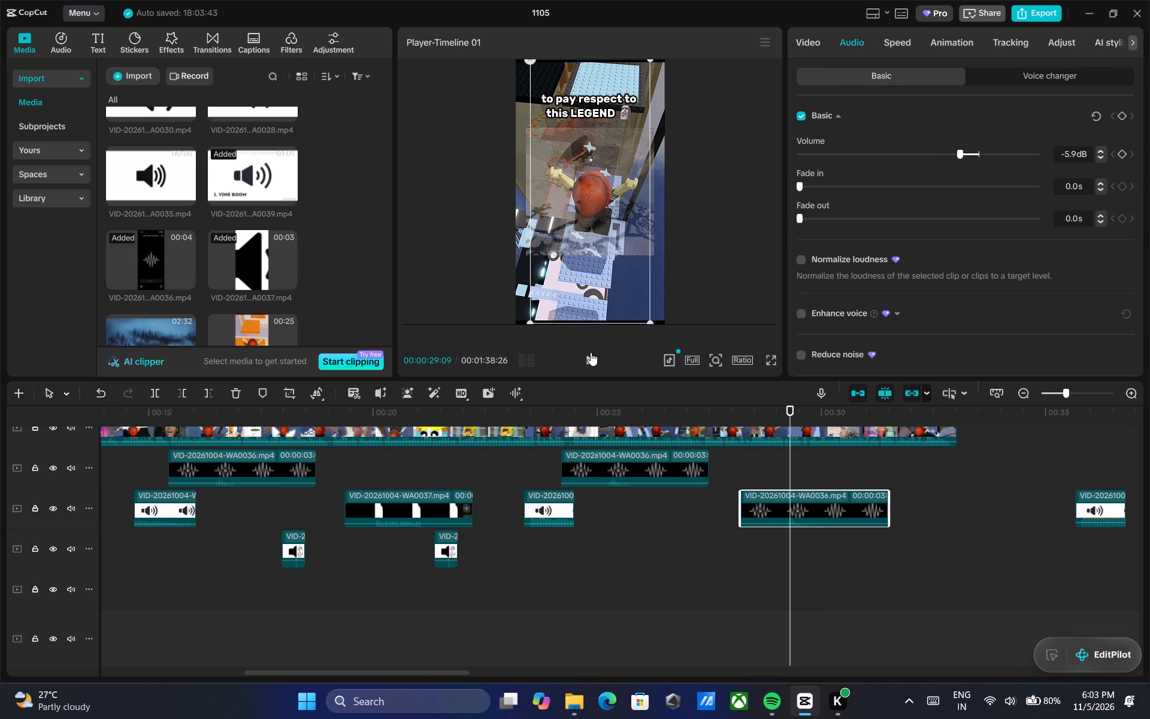
click(589, 353)
triple_click(589, 354)
triple_click(589, 354)
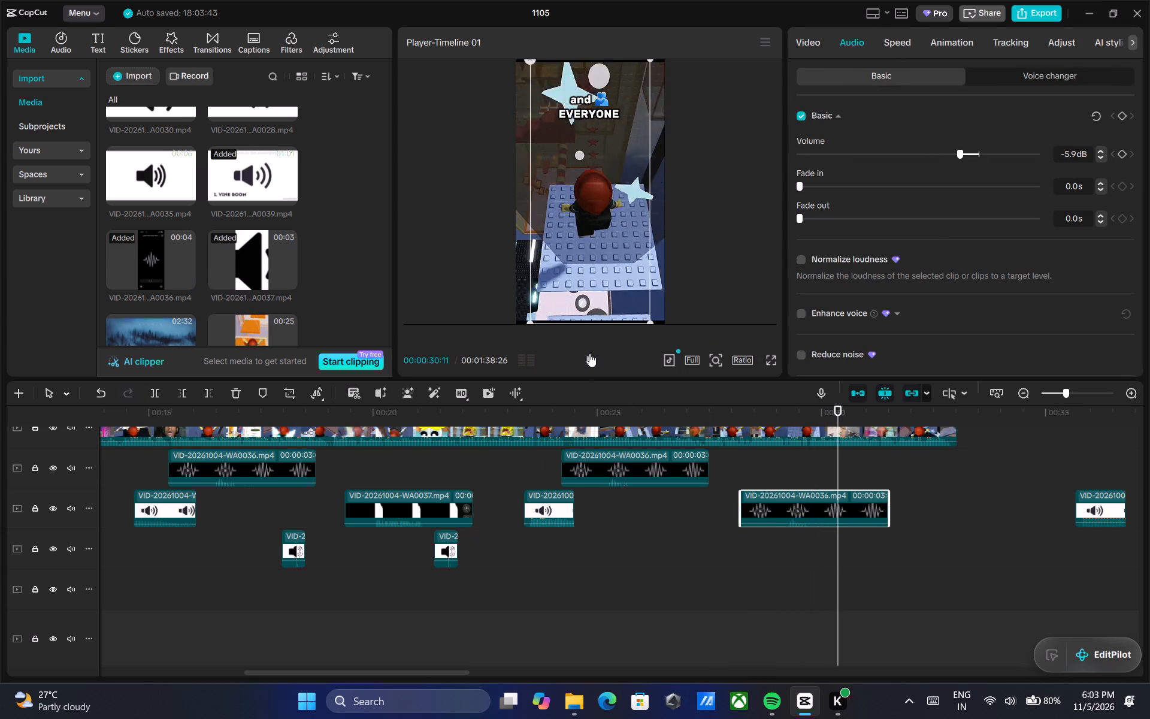
Copy the short speaker-icon sound clip from about 23.4 s to about 30.7 s, at the "who didn't get to EXPERIENCE" caption, and play it back.
triple_click(589, 354)
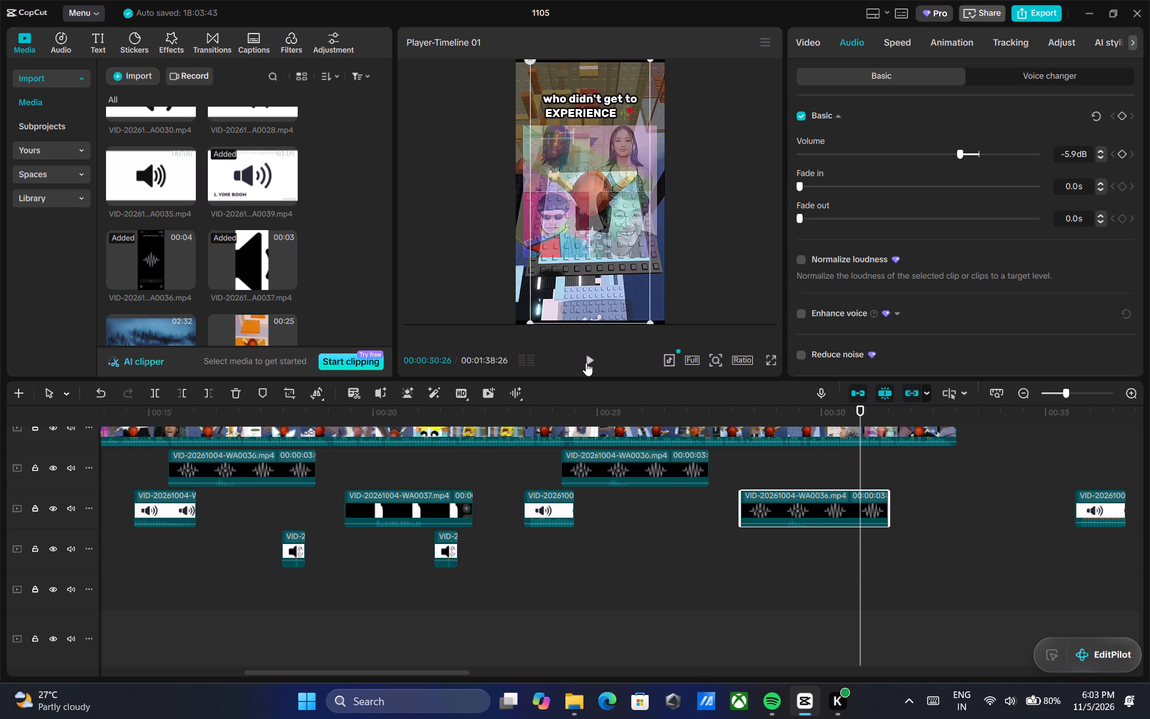
click(548, 503)
right_click(548, 503)
click(617, 131)
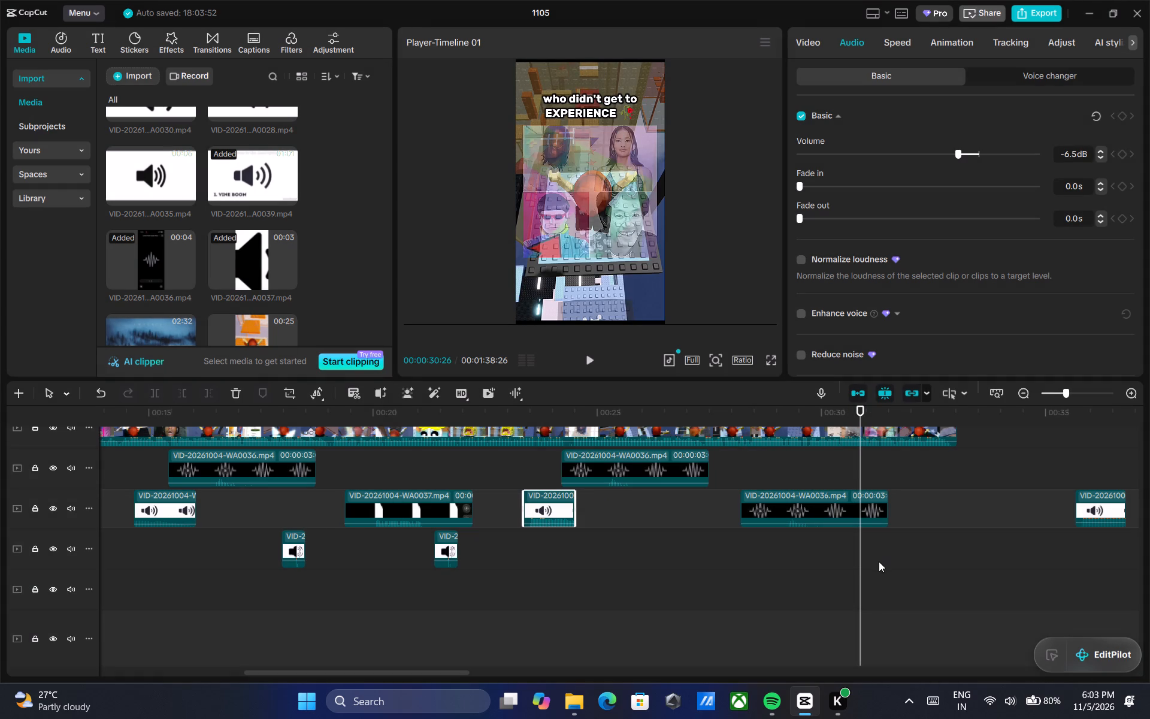
right_click(858, 552)
click(891, 625)
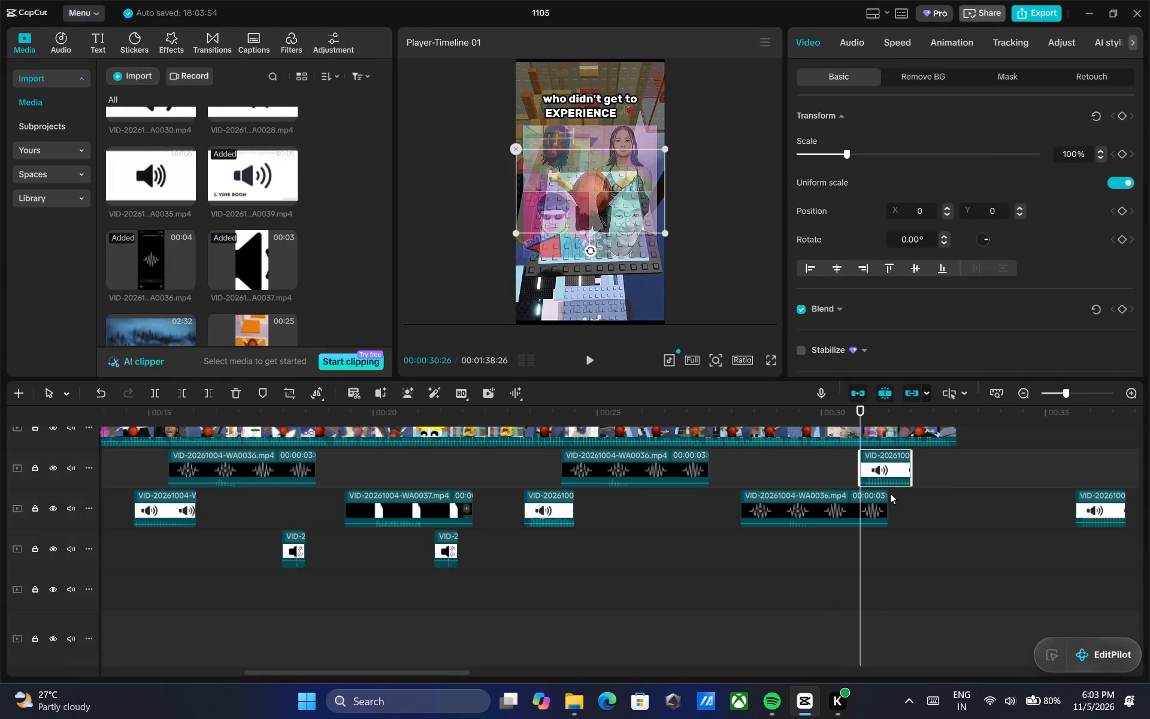
drag(883, 464, 876, 464)
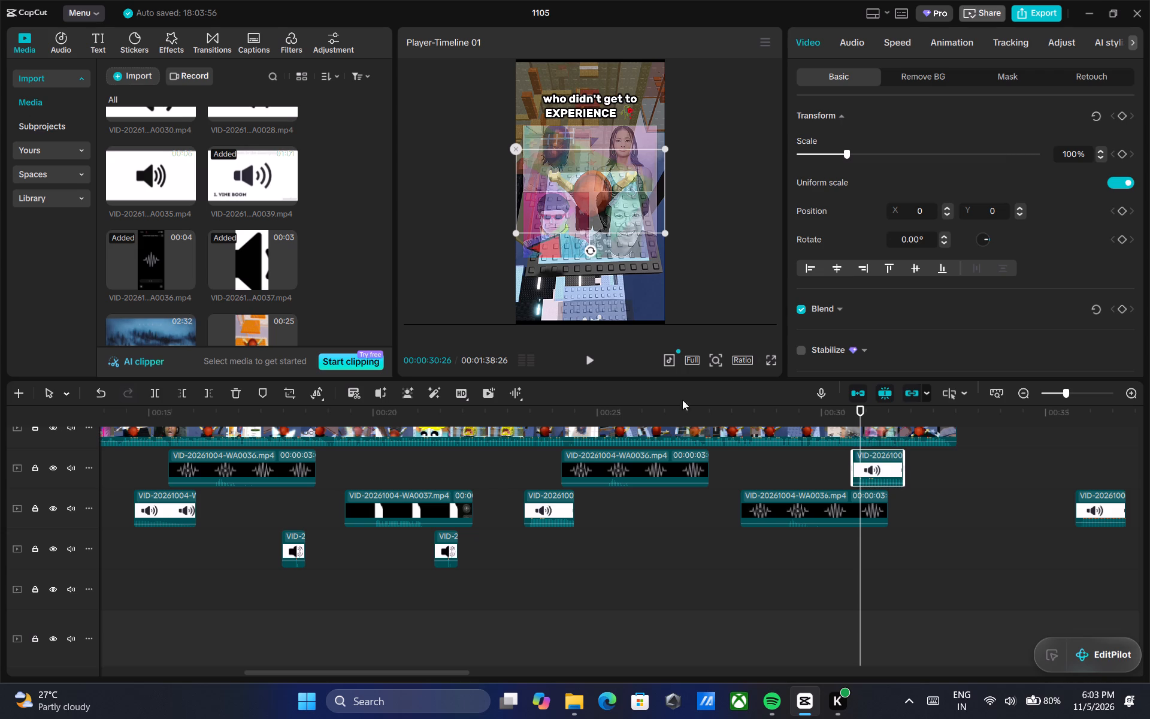
click(585, 361)
click(585, 361)
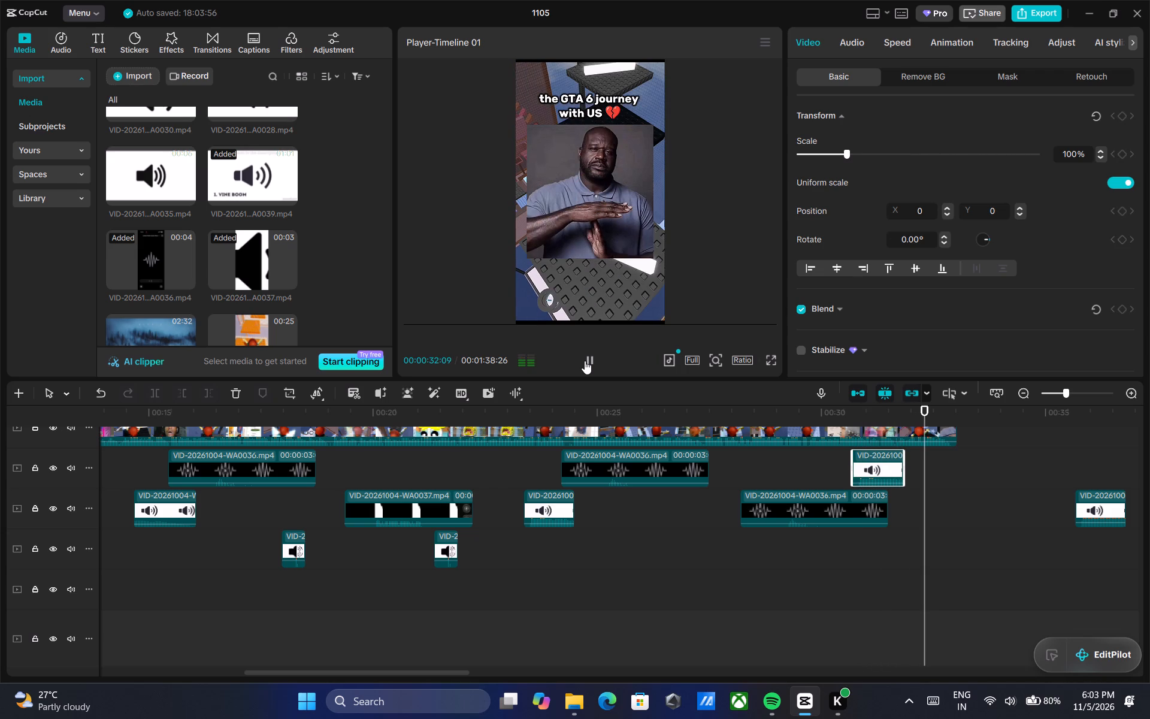
Copy the small sound clip from about 21.4 s to about 31.5 s, for the "the GTA 6 journey with US" caption.
drag(924, 409, 902, 410)
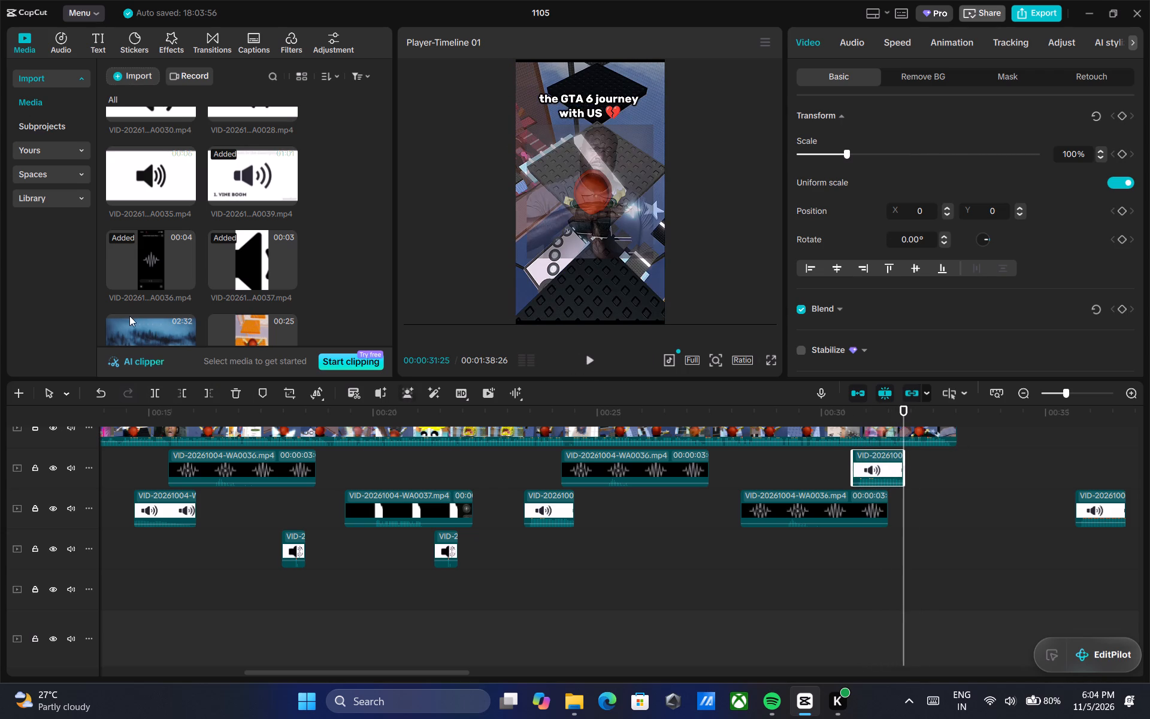
click(444, 544)
right_click(444, 544)
click(516, 129)
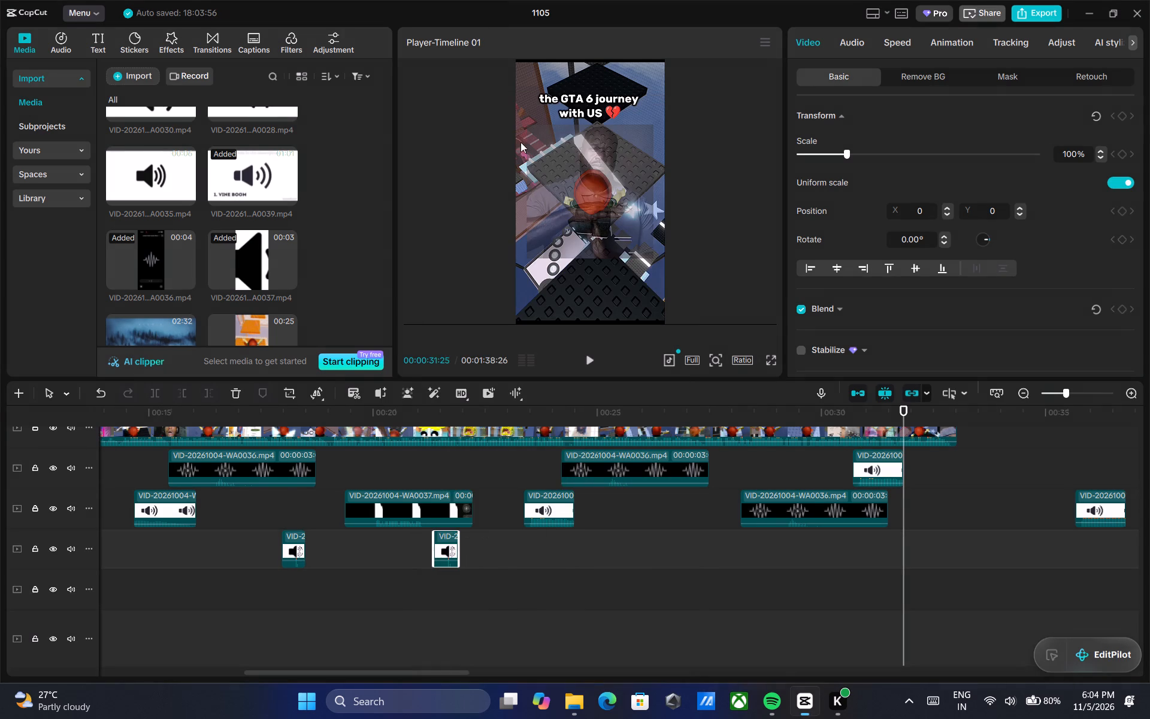
right_click(902, 538)
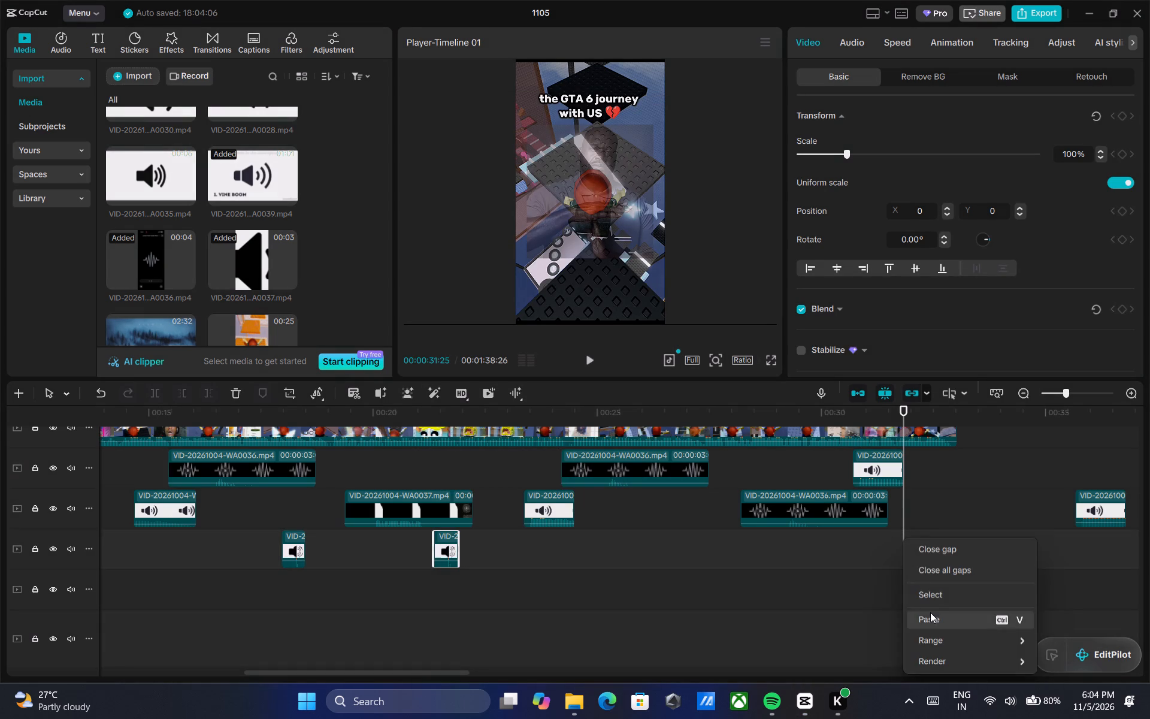
click(932, 618)
drag(915, 545, 904, 543)
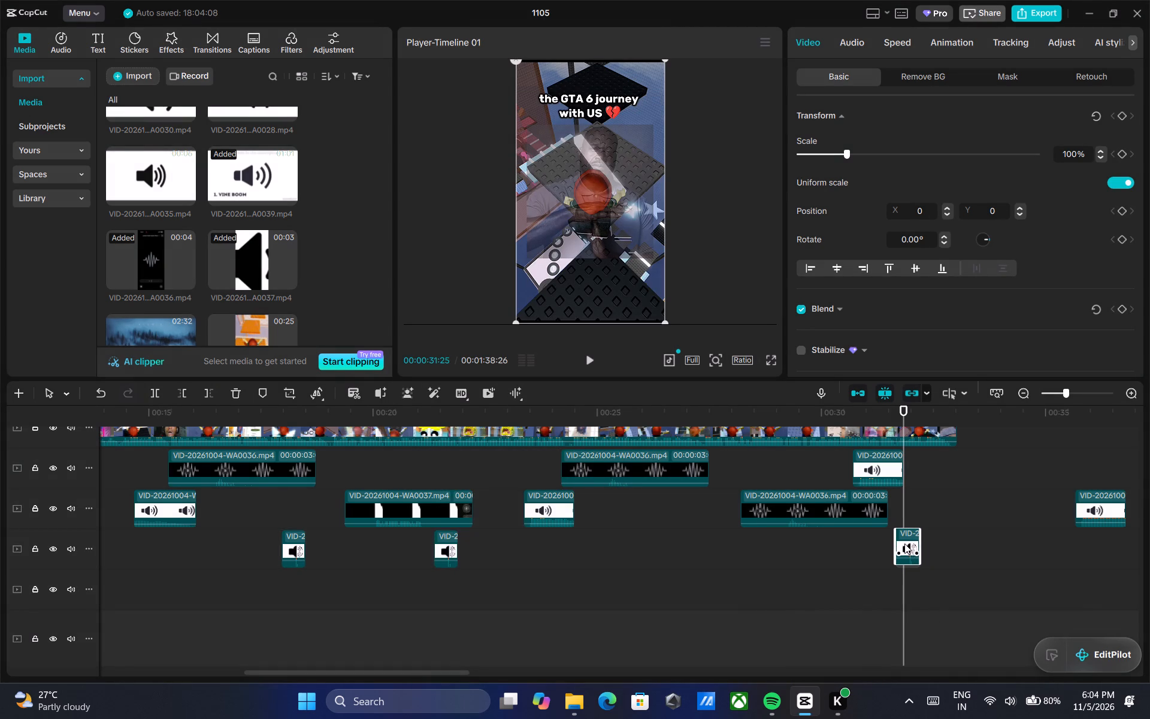
drag(904, 543, 904, 545)
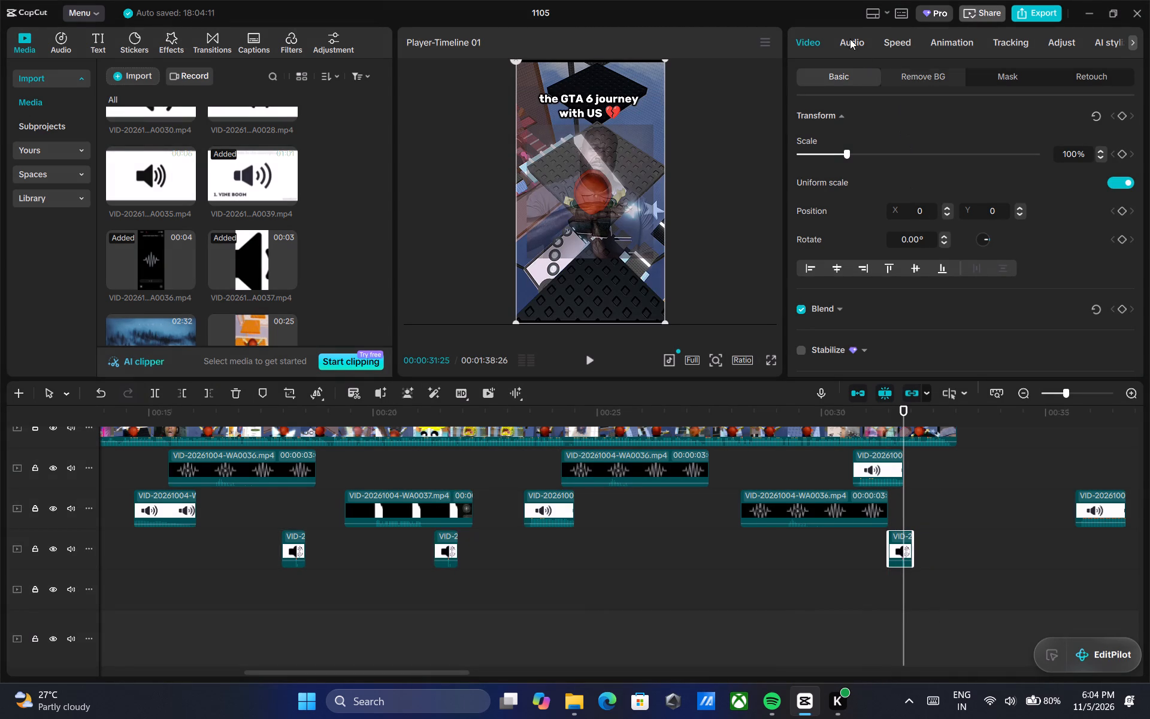
Raise the volume of the small sound clip at about 31.5 s to 20.0 dB and play it back.
click(850, 38)
drag(1012, 152, 1049, 159)
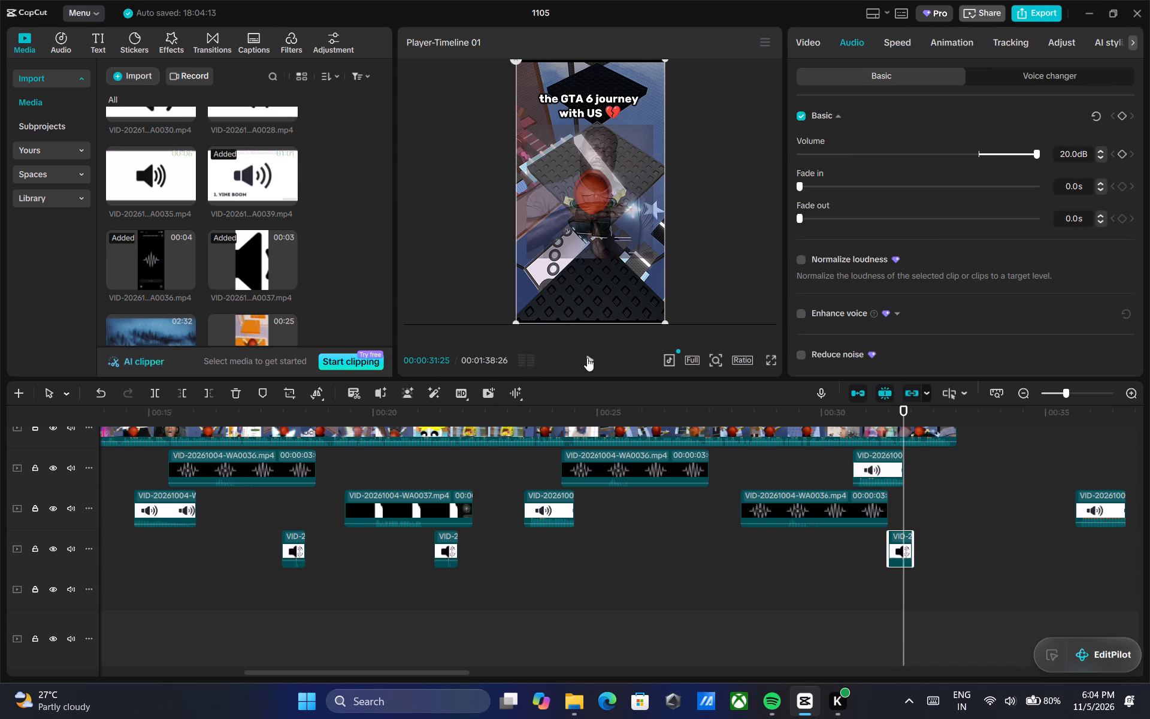
click(587, 358)
click(587, 358)
double_click(587, 358)
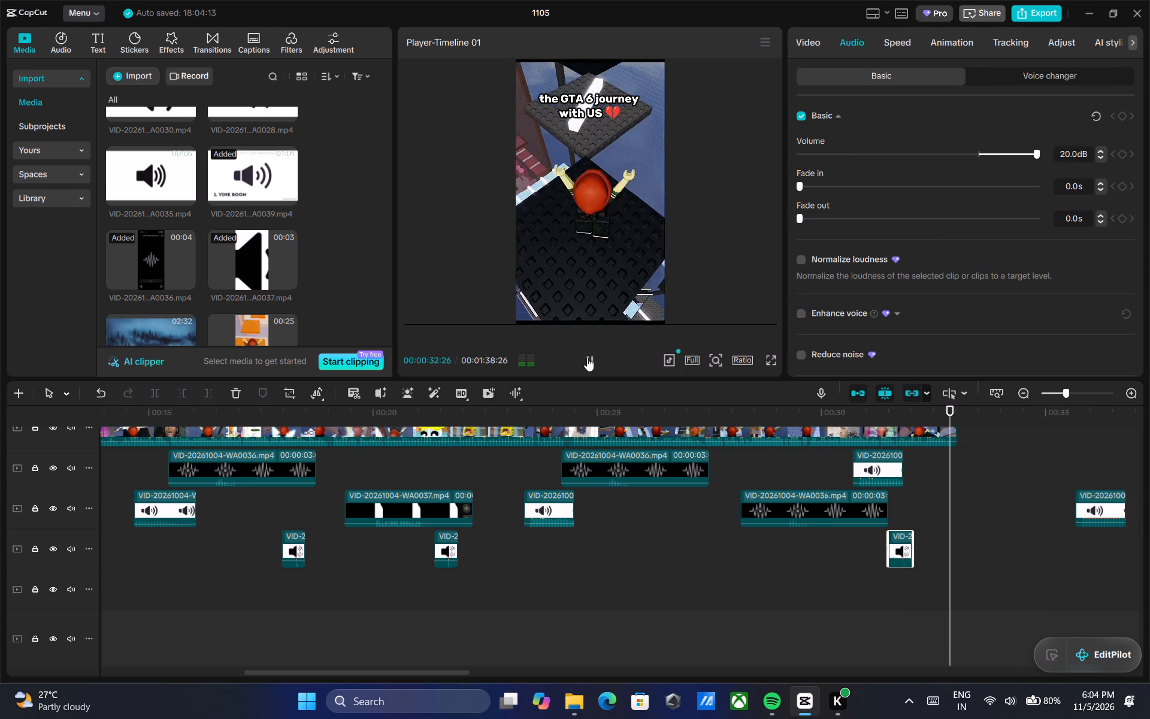
Delete the four leftover sound effect clips lying beyond the end of the gameplay clip.
drag(463, 672, 593, 675)
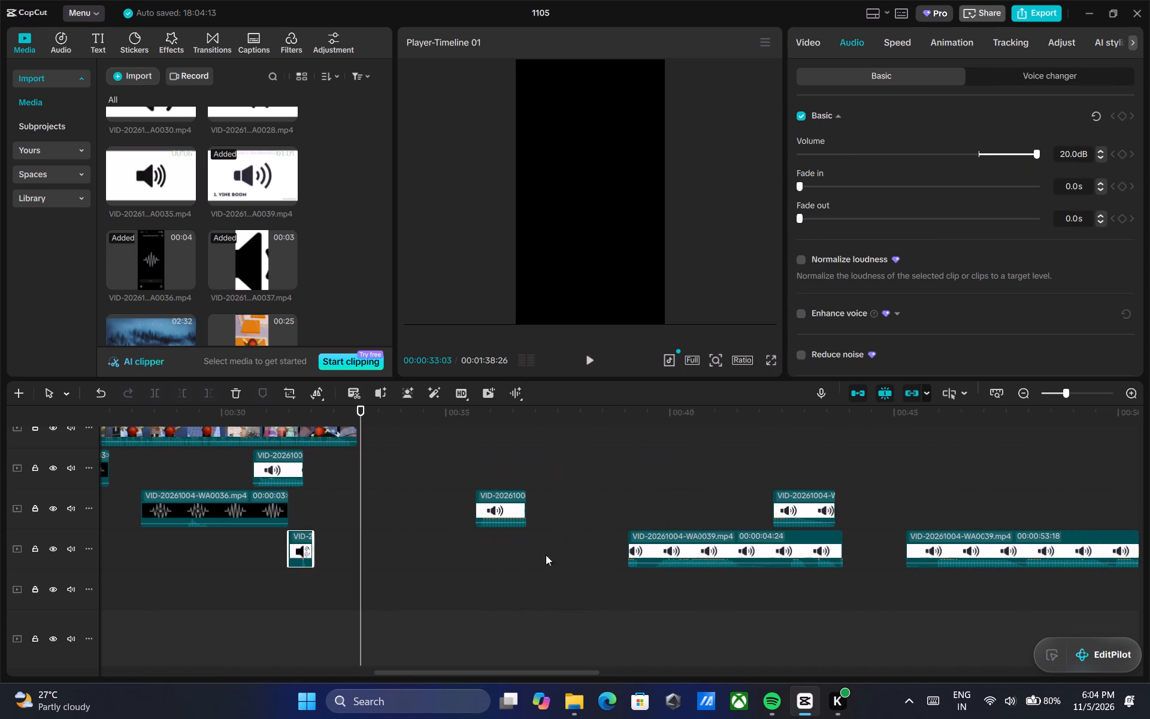
click(514, 502)
key(Delete)
click(691, 542)
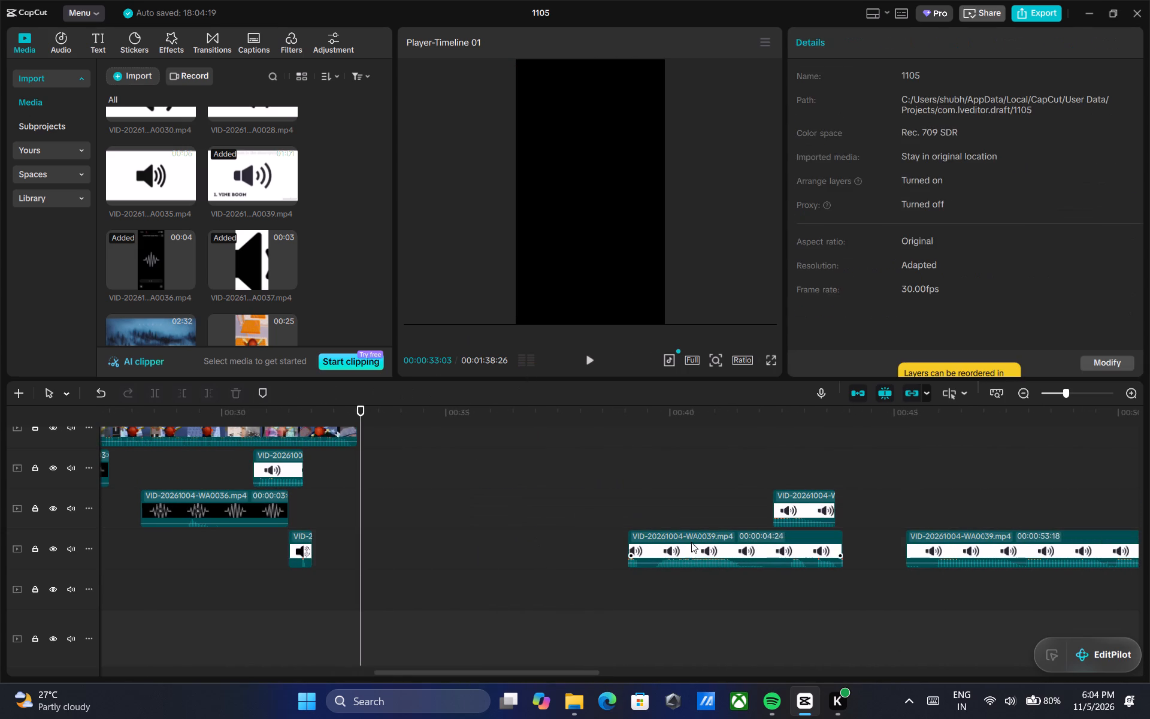
key(Delete)
click(800, 496)
key(Delete)
click(953, 554)
key(Delete)
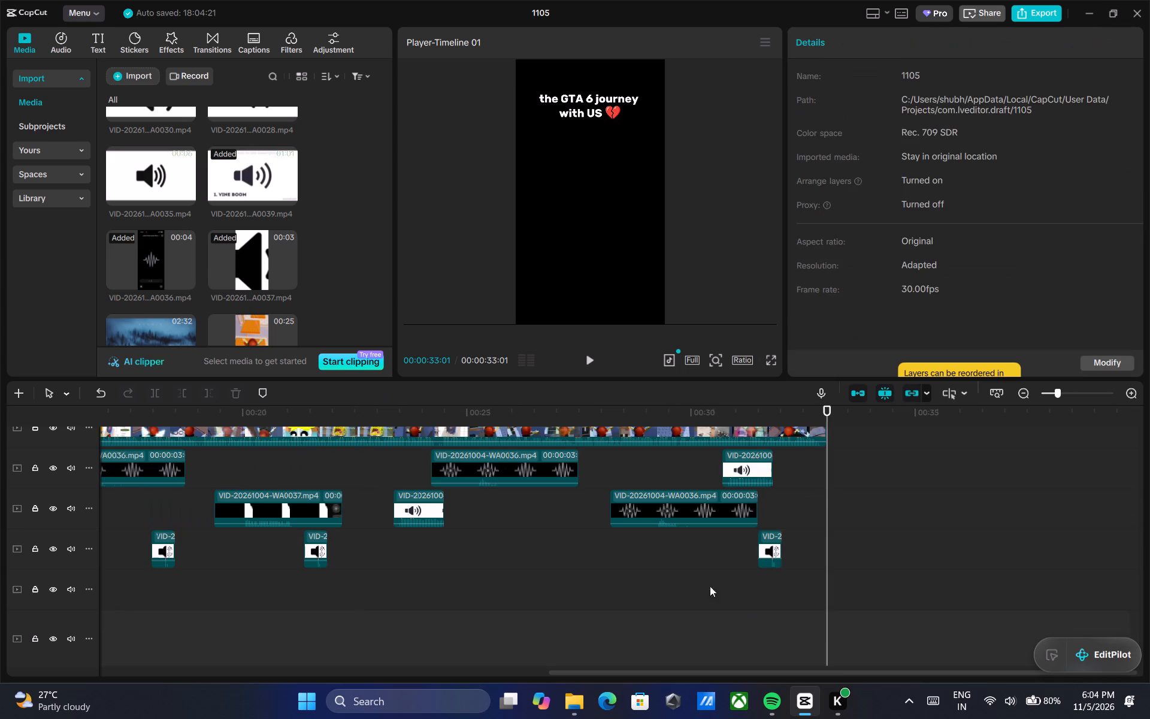
drag(828, 412, 0, 412)
scroll(171, 491, up, 1)
click(210, 443)
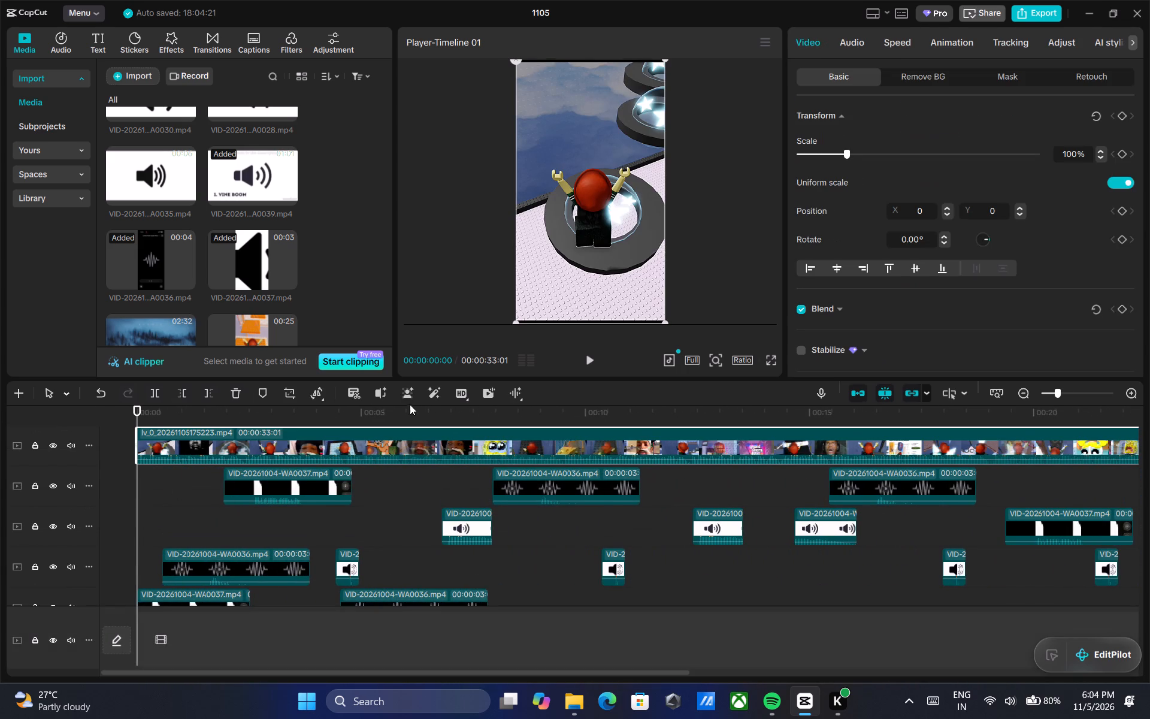
click(1067, 35)
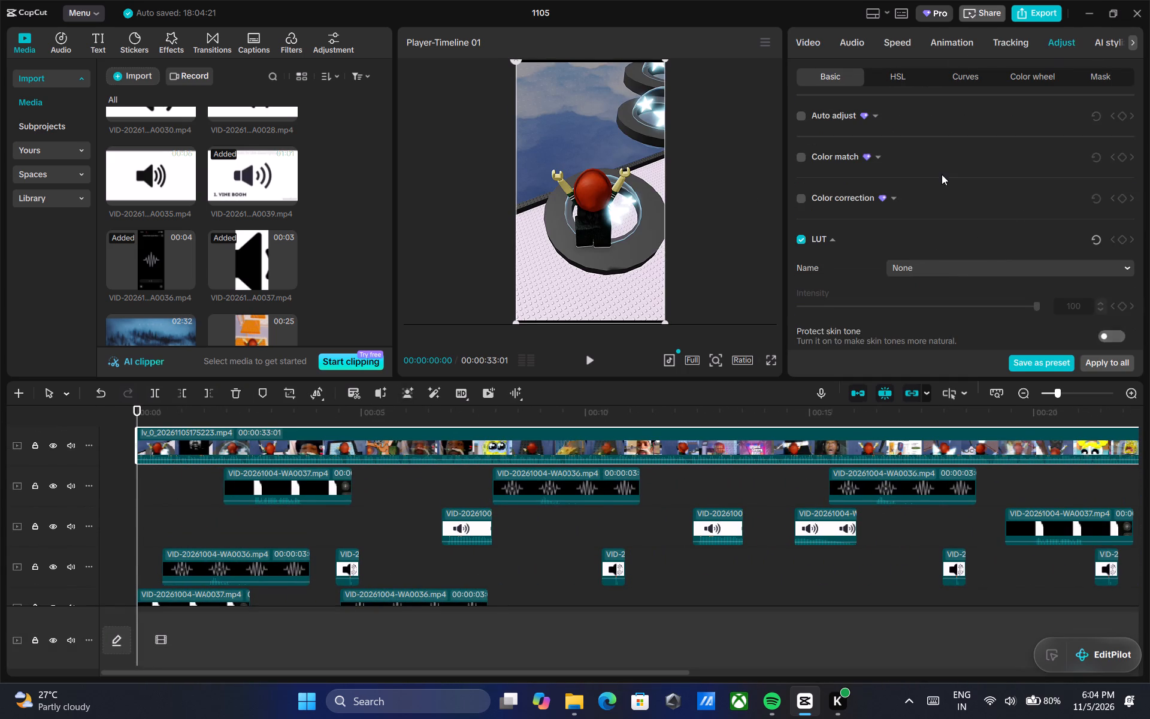
scroll(921, 189, down, 6)
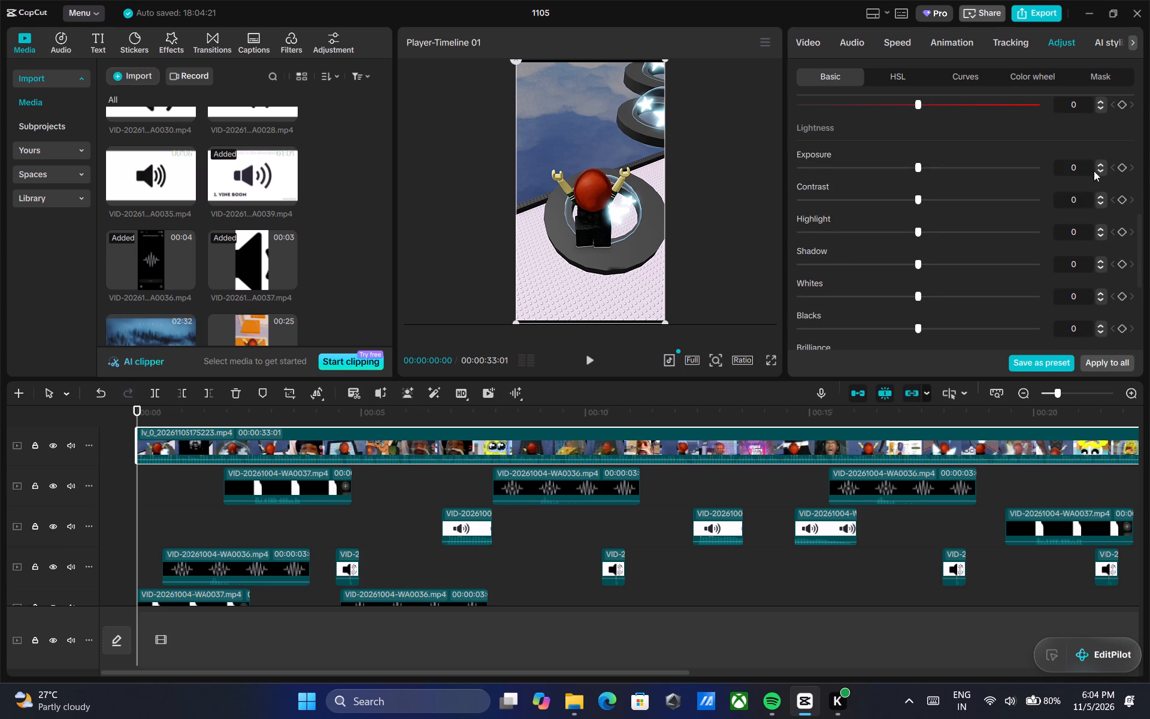
triple_click(1101, 163)
click(1103, 165)
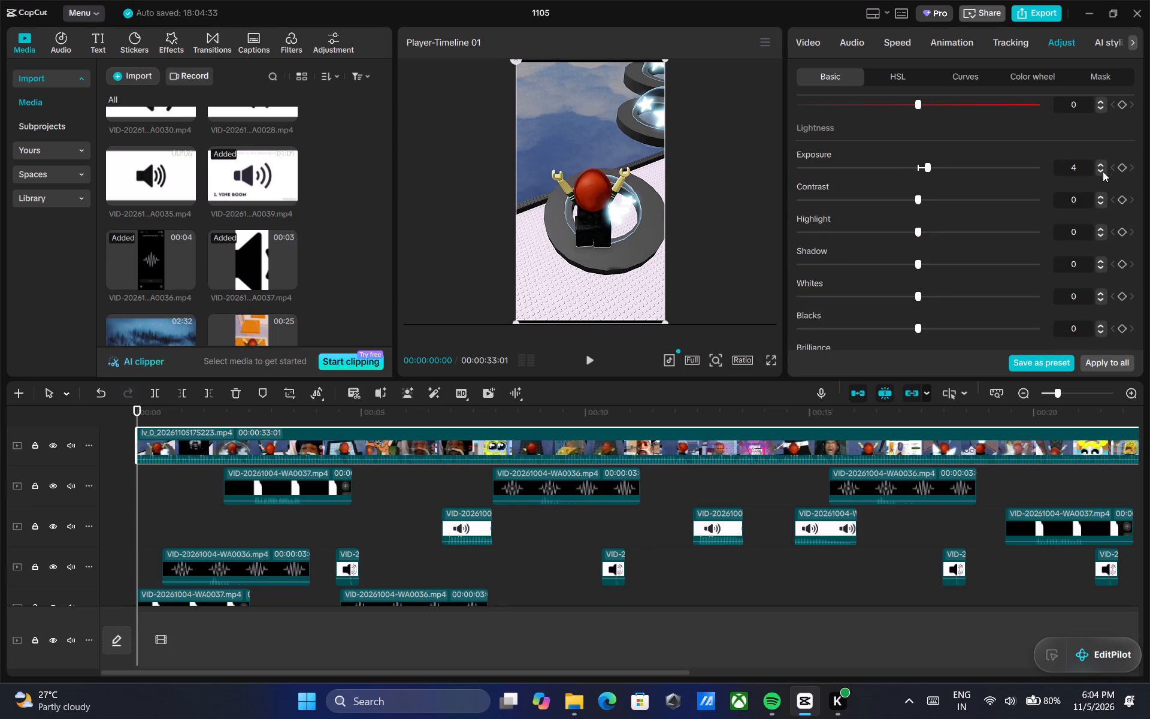
click(1103, 171)
Set the gameplay clip's contrast, highlight, shadow, whites, blacks and brilliance each to 1.
click(1100, 196)
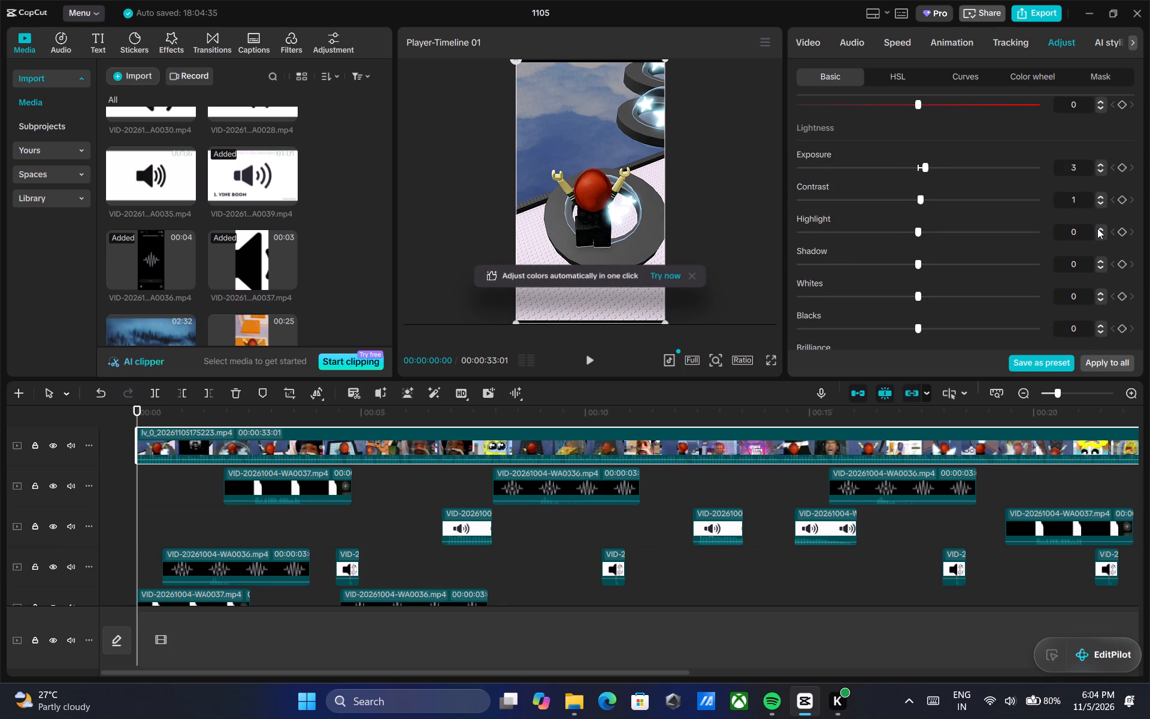
click(1097, 228)
click(1103, 258)
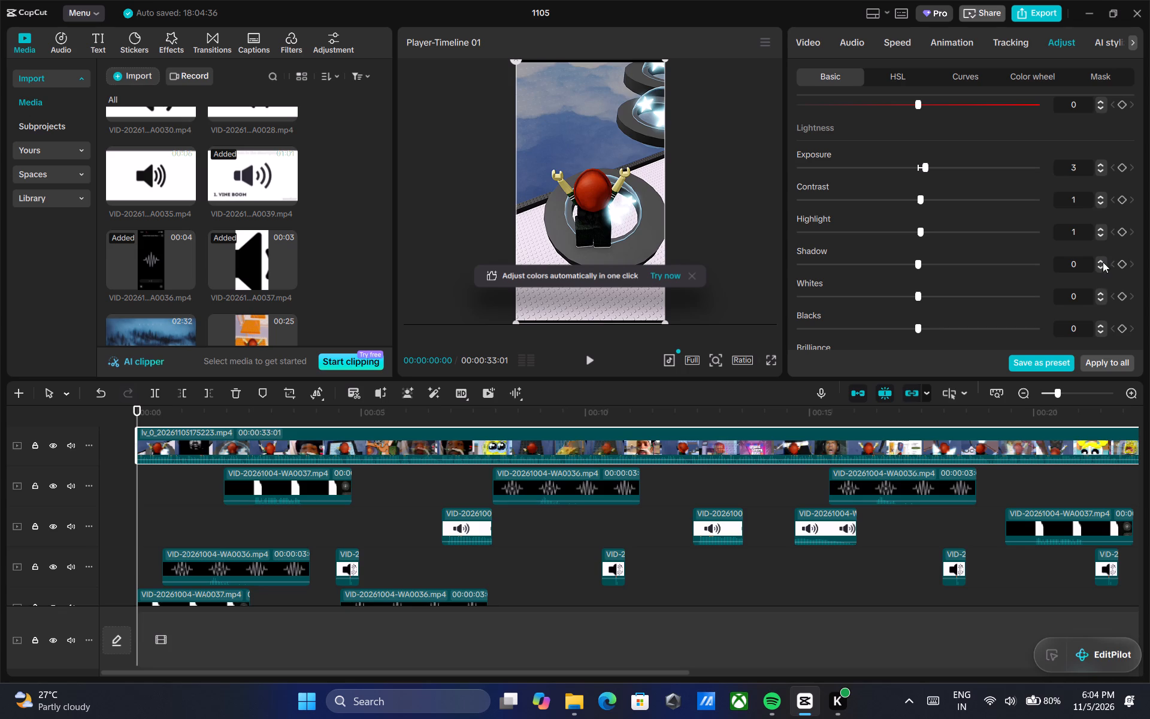
click(1103, 260)
click(1101, 291)
scroll(1065, 276, down, 2)
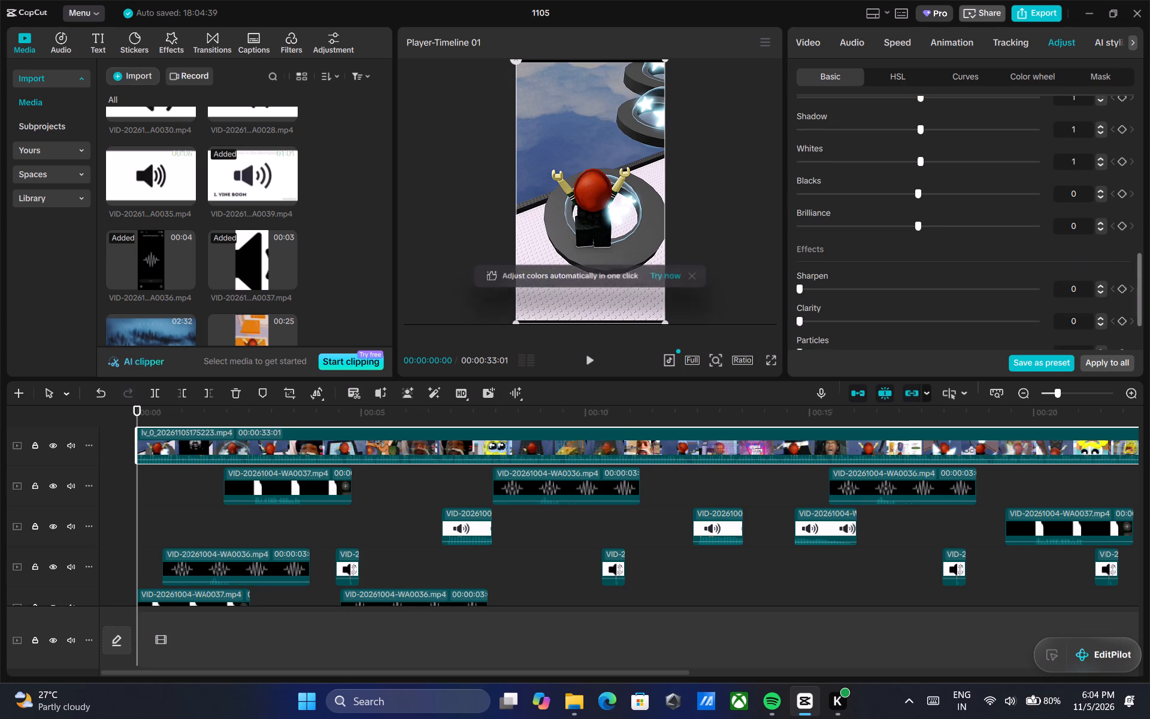
click(1102, 191)
click(1101, 224)
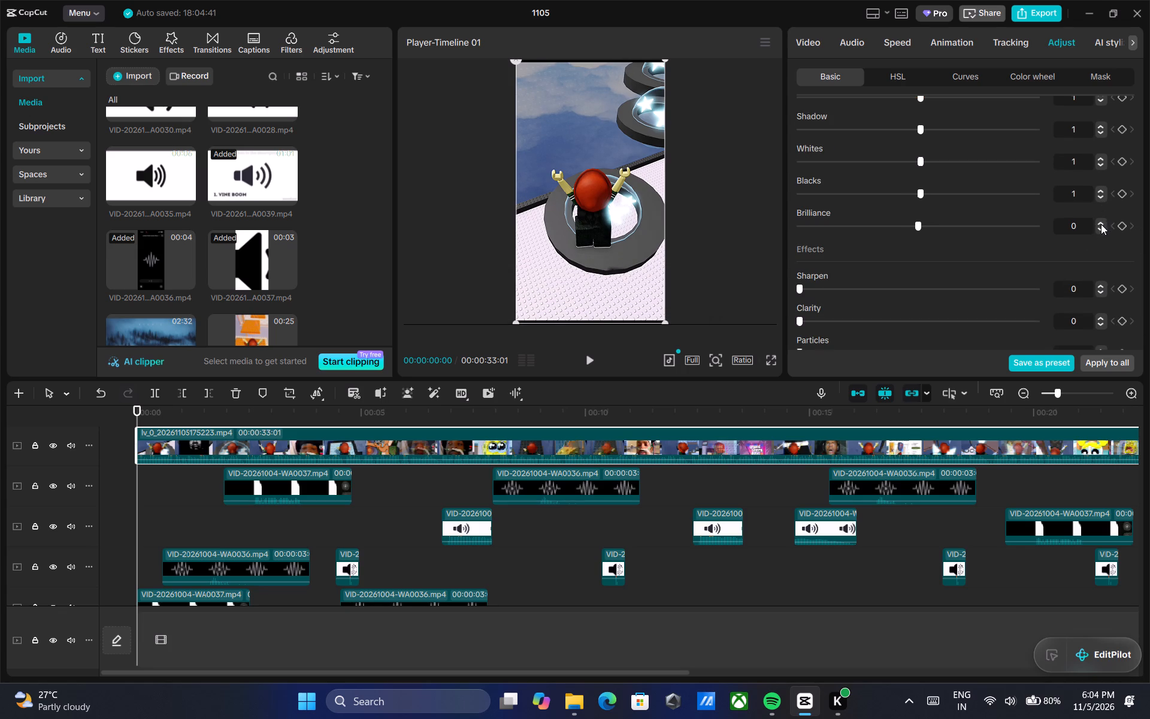
Set the gameplay clip's sharpen to 3, clarity, particles and fade to 1, and vignette to -1.
scroll(1082, 237, down, 2)
triple_click(1103, 211)
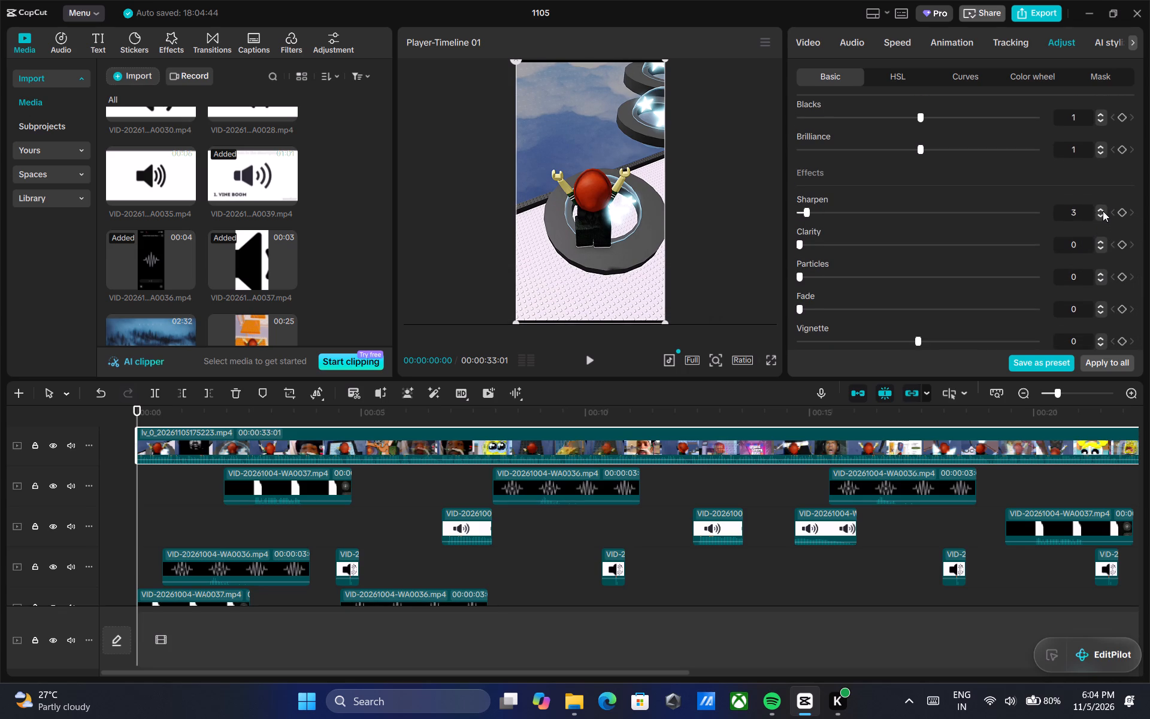
click(1103, 240)
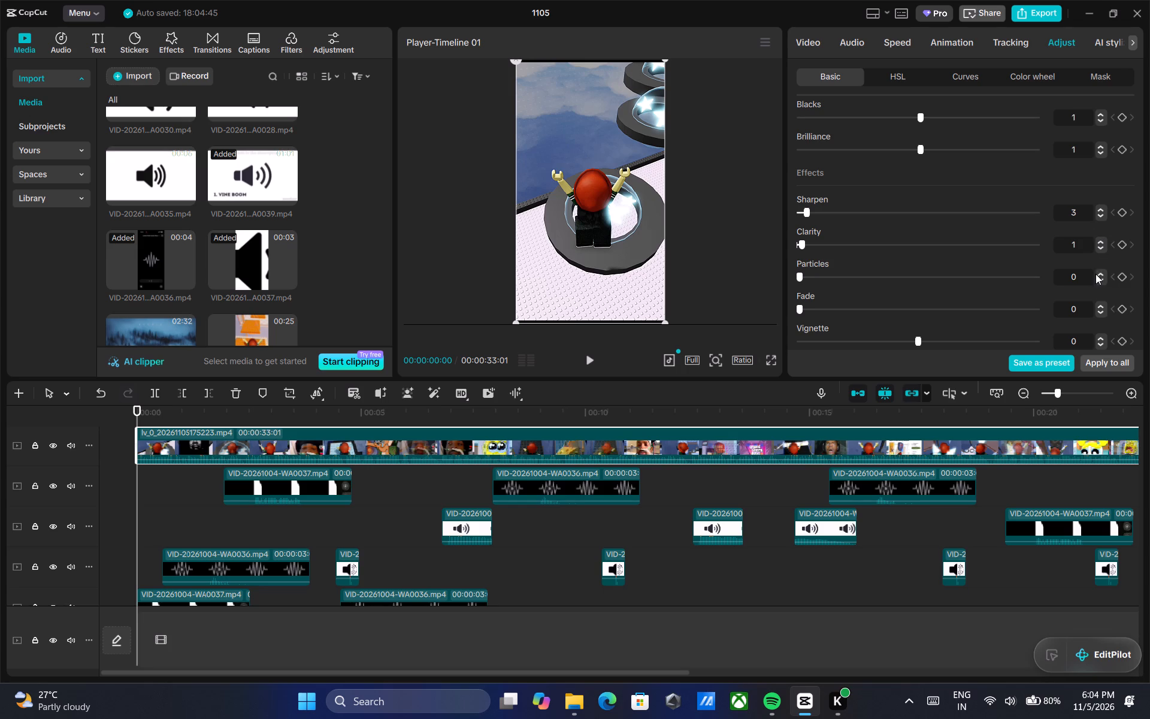
click(1098, 275)
scroll(1098, 275, down, 1)
click(1100, 304)
click(1098, 343)
Add the WA0010 "Fallen Down" video from the media library to the main track, starting at 0 s.
scroll(226, 229, up, 7)
scroll(226, 227, down, 1)
scroll(228, 226, up, 7)
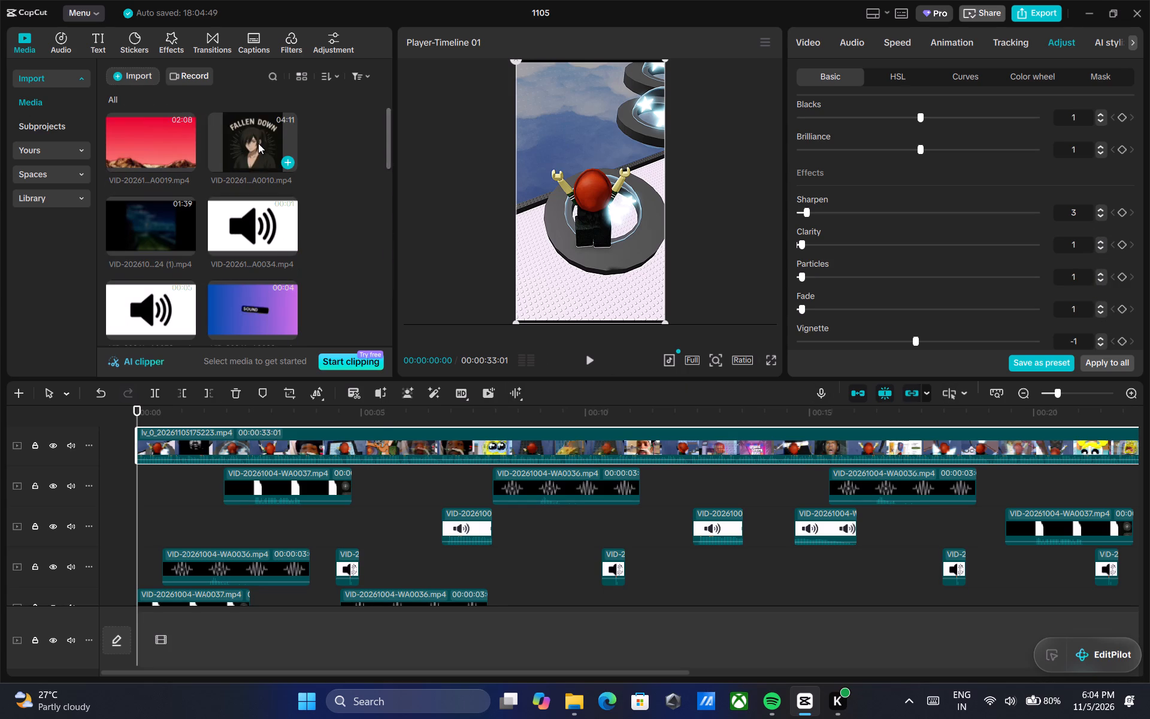
click(258, 143)
drag(253, 142, 124, 633)
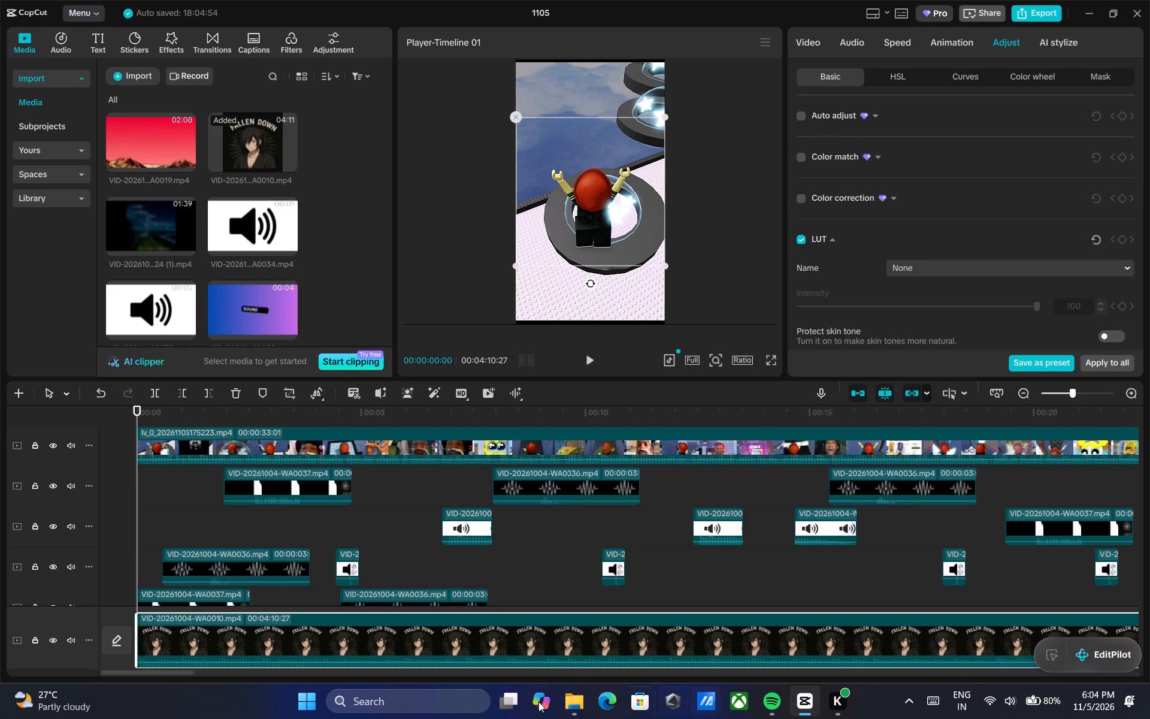
Switch to Google Chrome using a saved profile and open YouTube.
click(320, 706)
scroll(580, 389, down, 3)
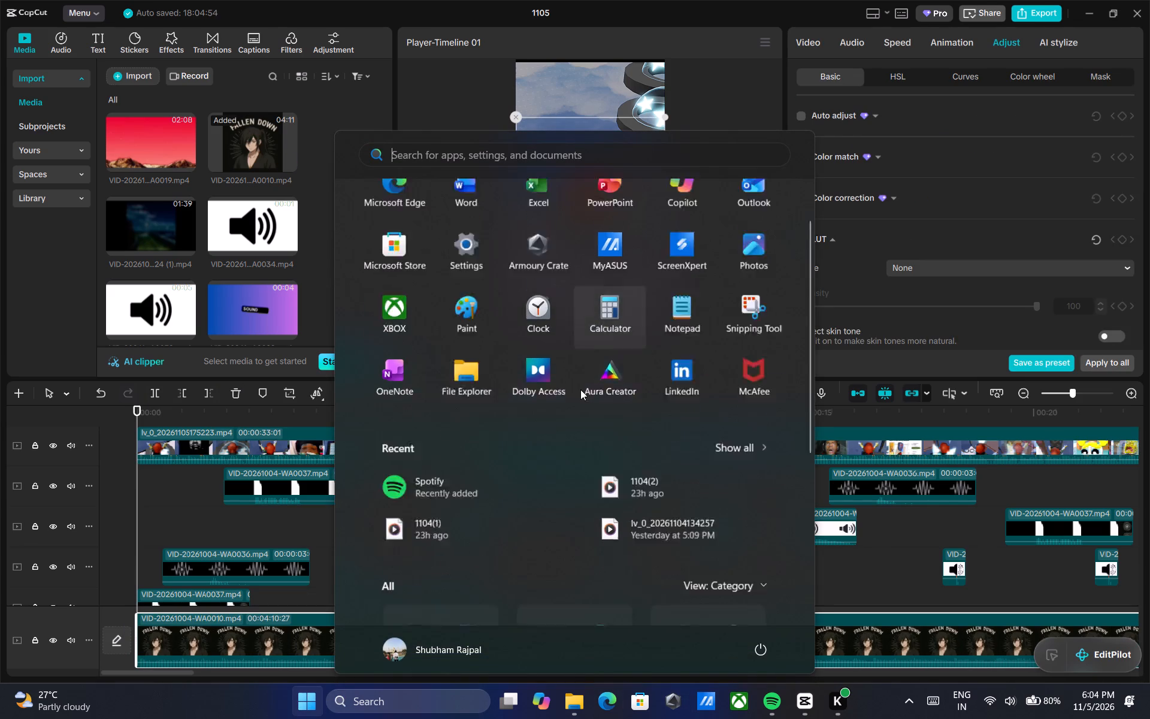
scroll(580, 389, down, 2)
click(549, 418)
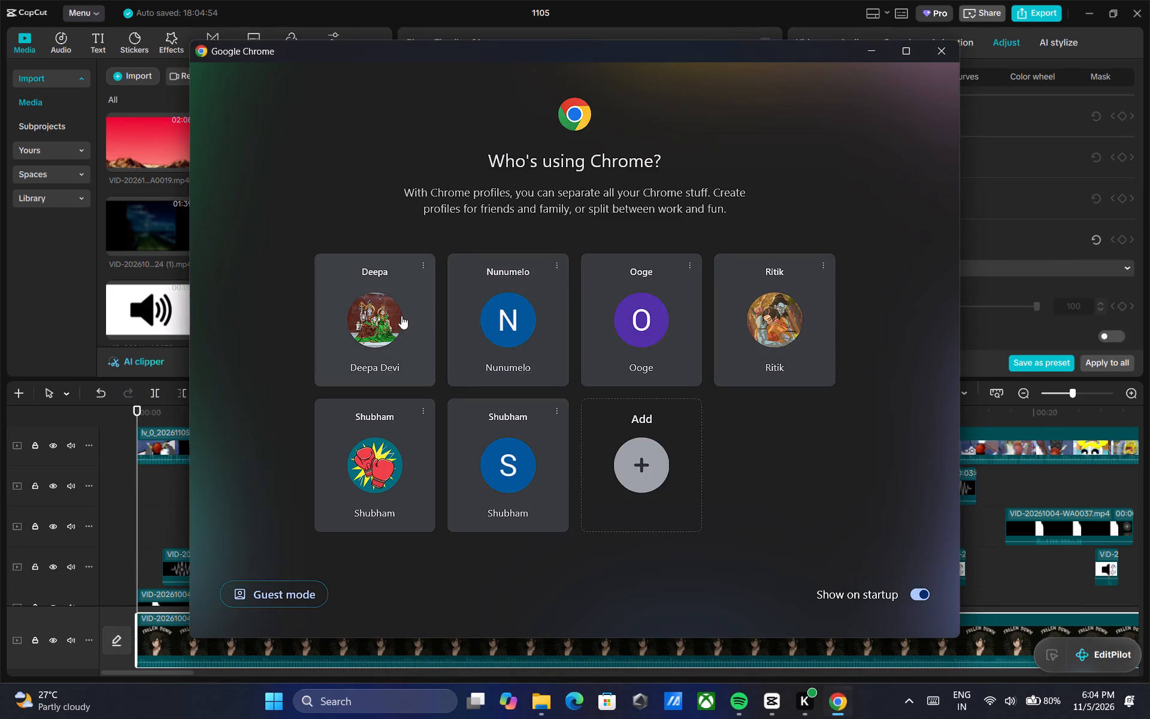
click(401, 316)
click(528, 438)
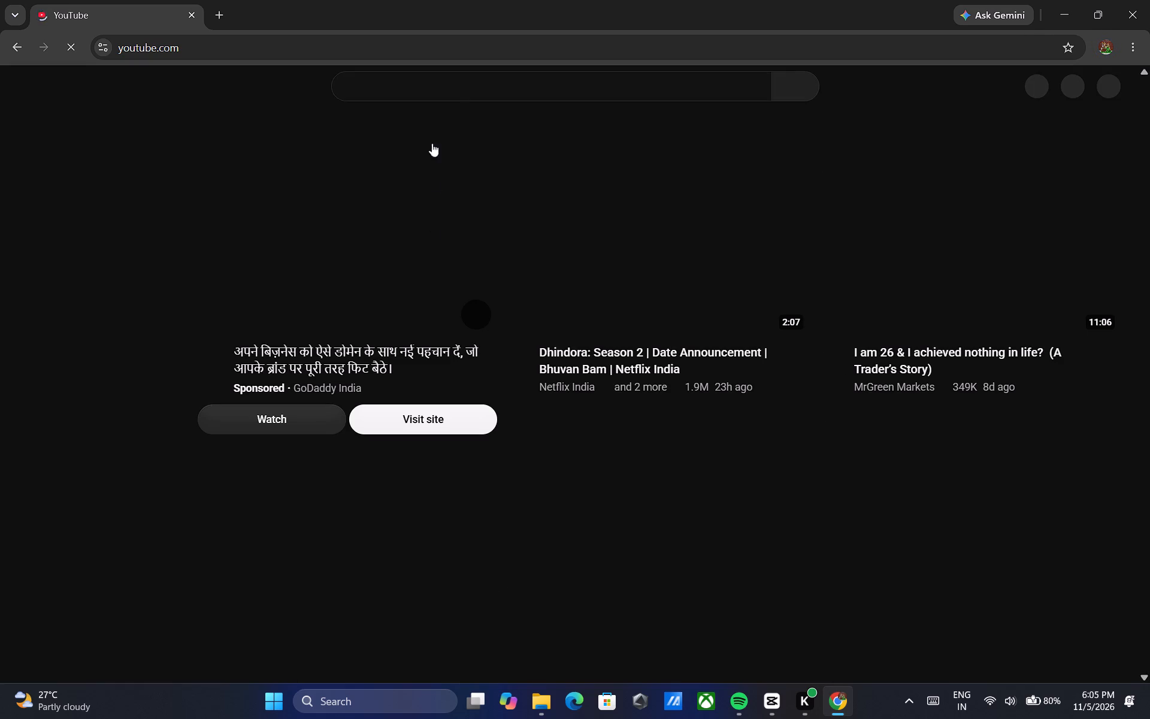
Search YouTube for "penguinrants" and play the PenguinRants Short "He Passed Away Before GTA 6".
click(460, 77)
text(penguinrants)
key(Return)
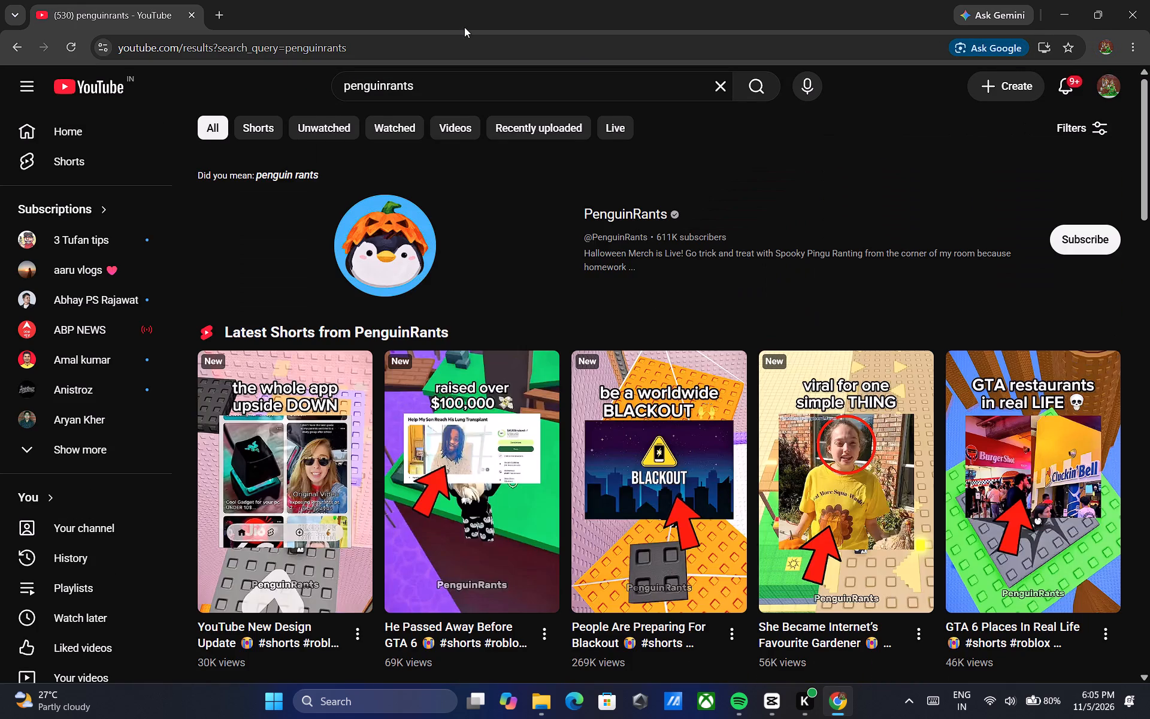
click(470, 425)
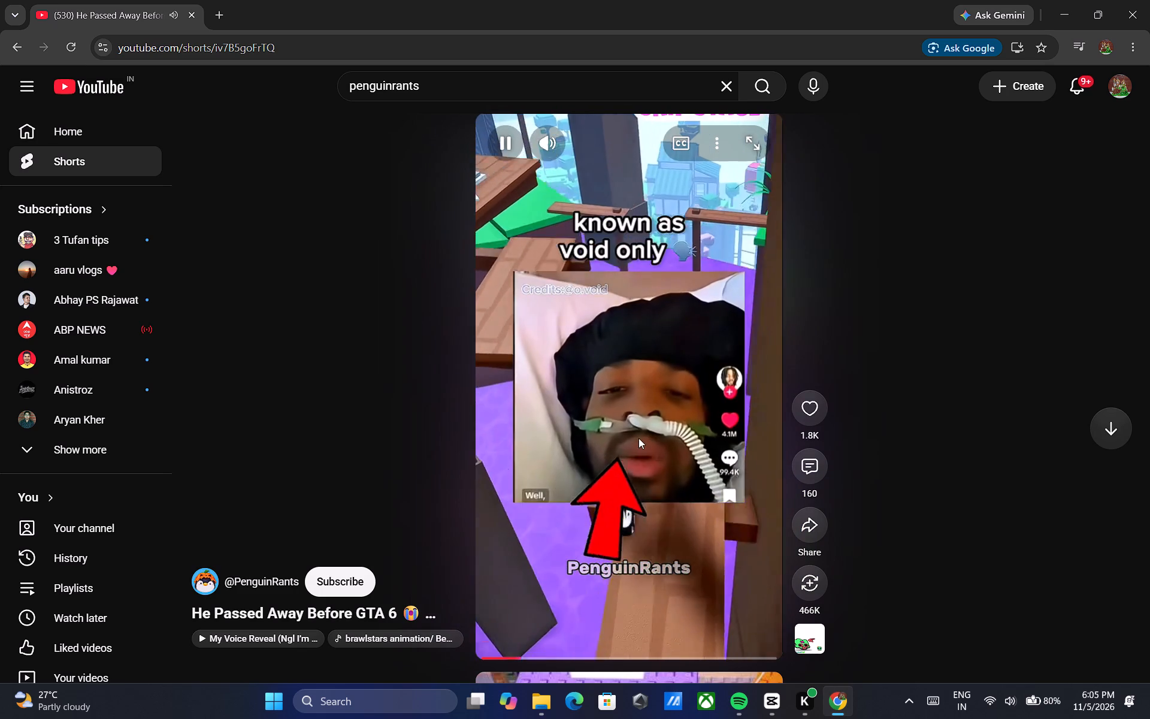
Pause the PenguinRants Short, switch back to CapCut and preview the first second of the timeline.
click(638, 438)
click(770, 700)
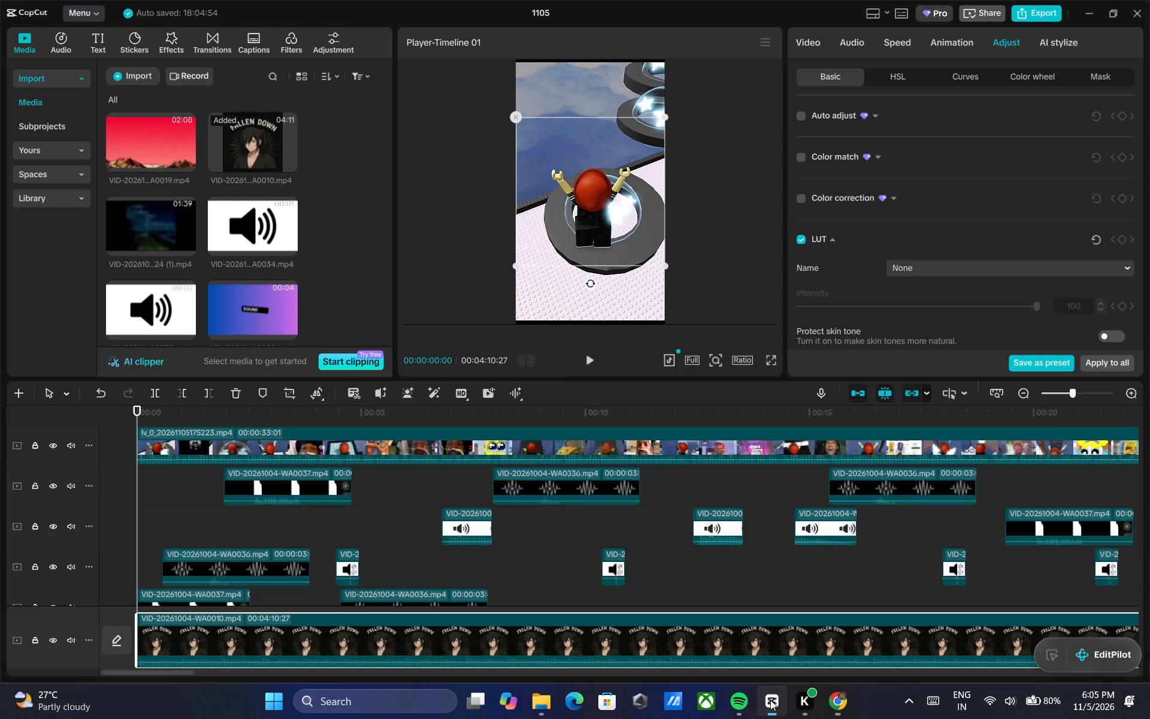
click(585, 377)
click(587, 368)
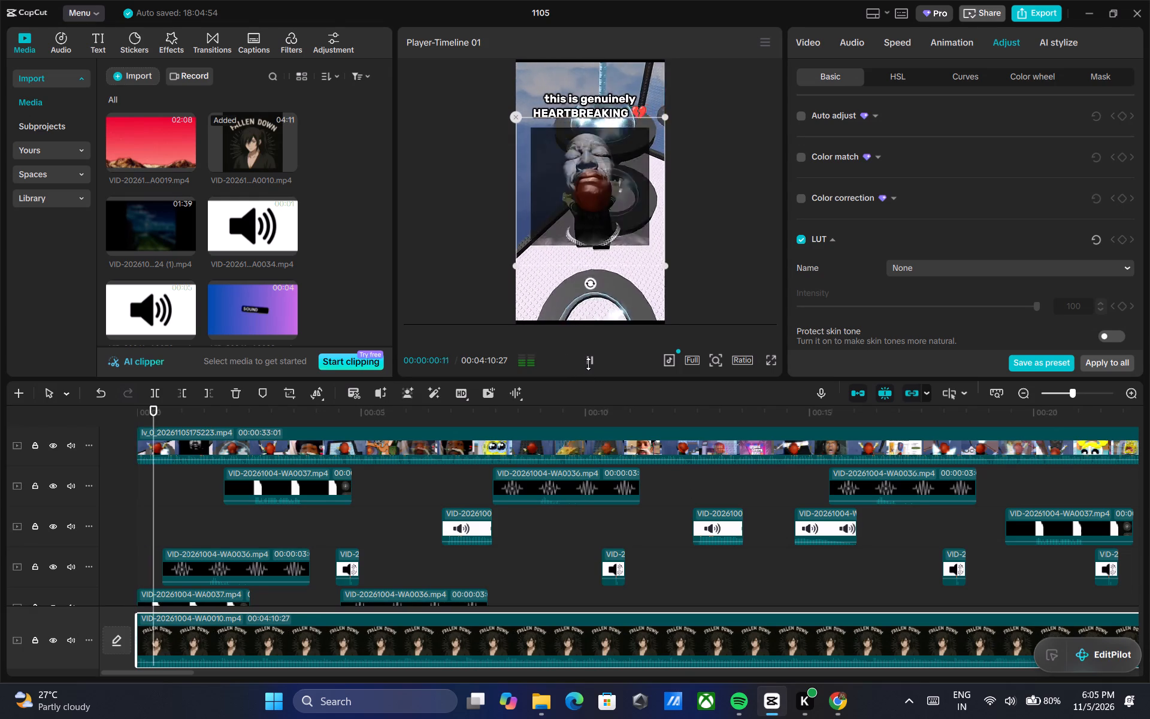
click(588, 364)
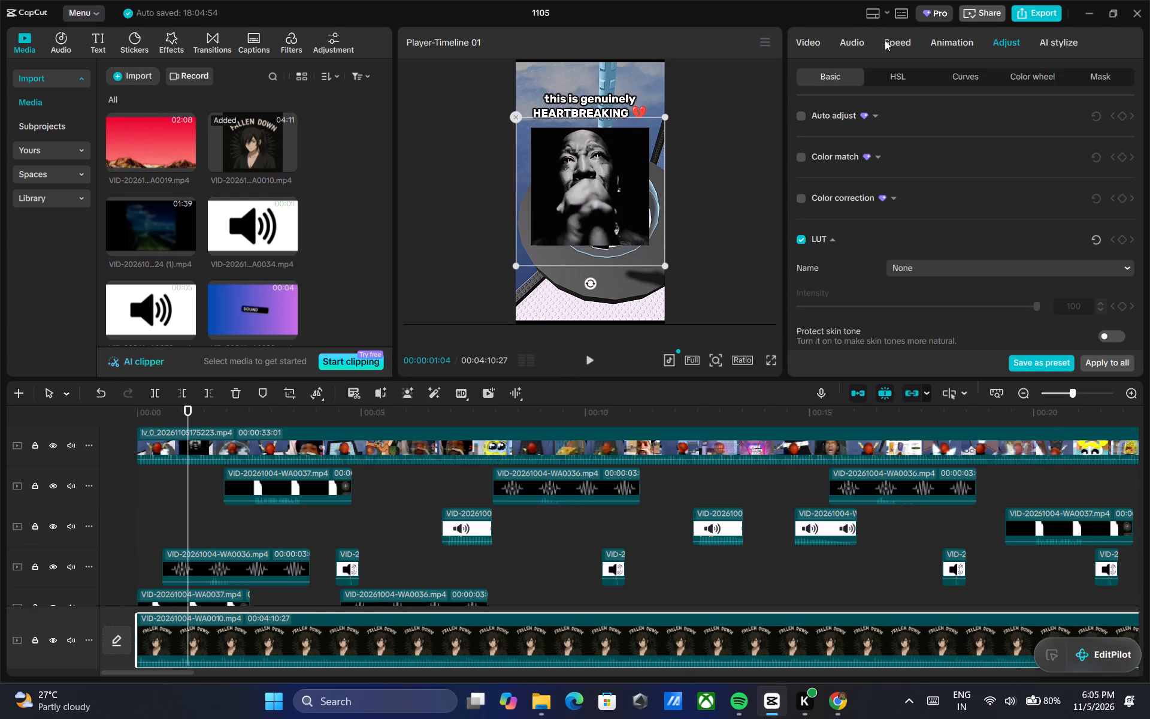
Lower the volume of the "Fallen Down" clip on the main track to -11.0 dB, replaying the timeline from the start.
click(885, 40)
click(846, 43)
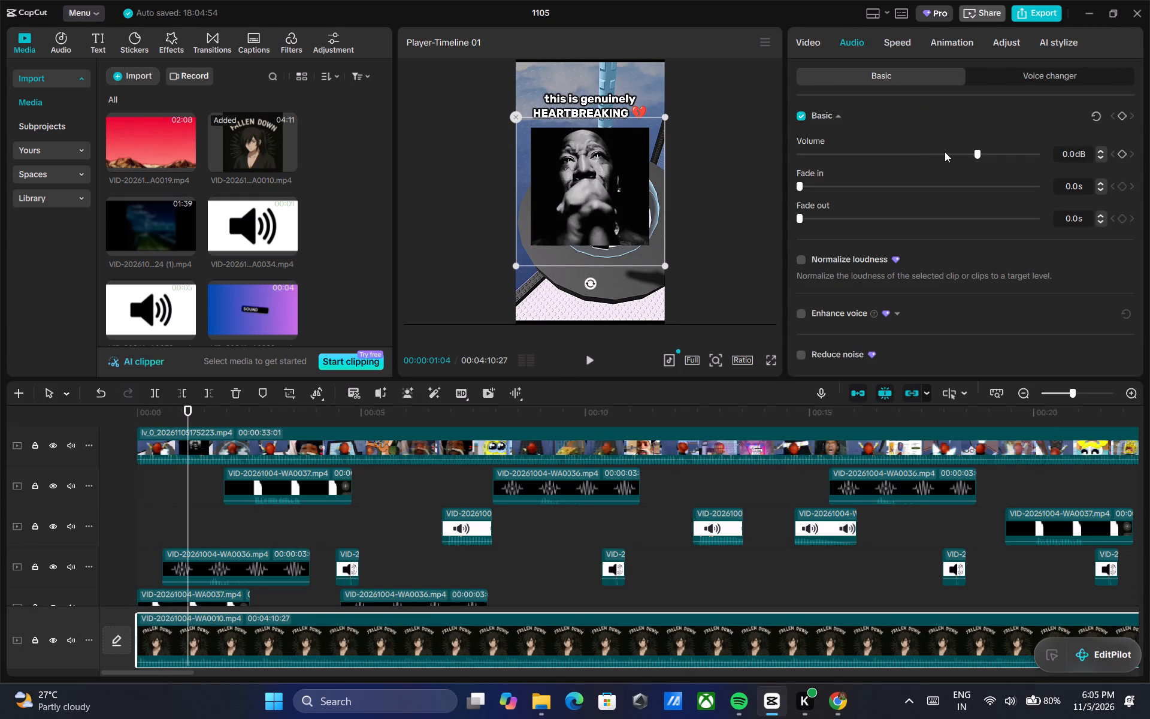
click(945, 152)
click(943, 152)
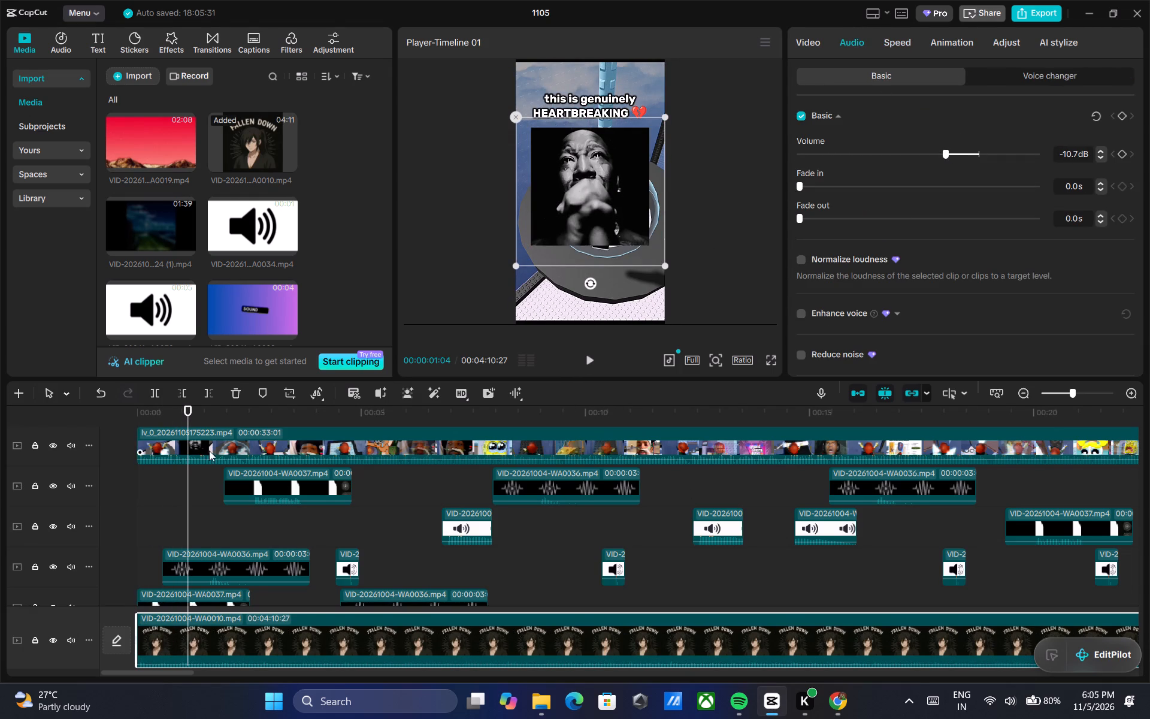
drag(188, 409, 103, 409)
click(590, 356)
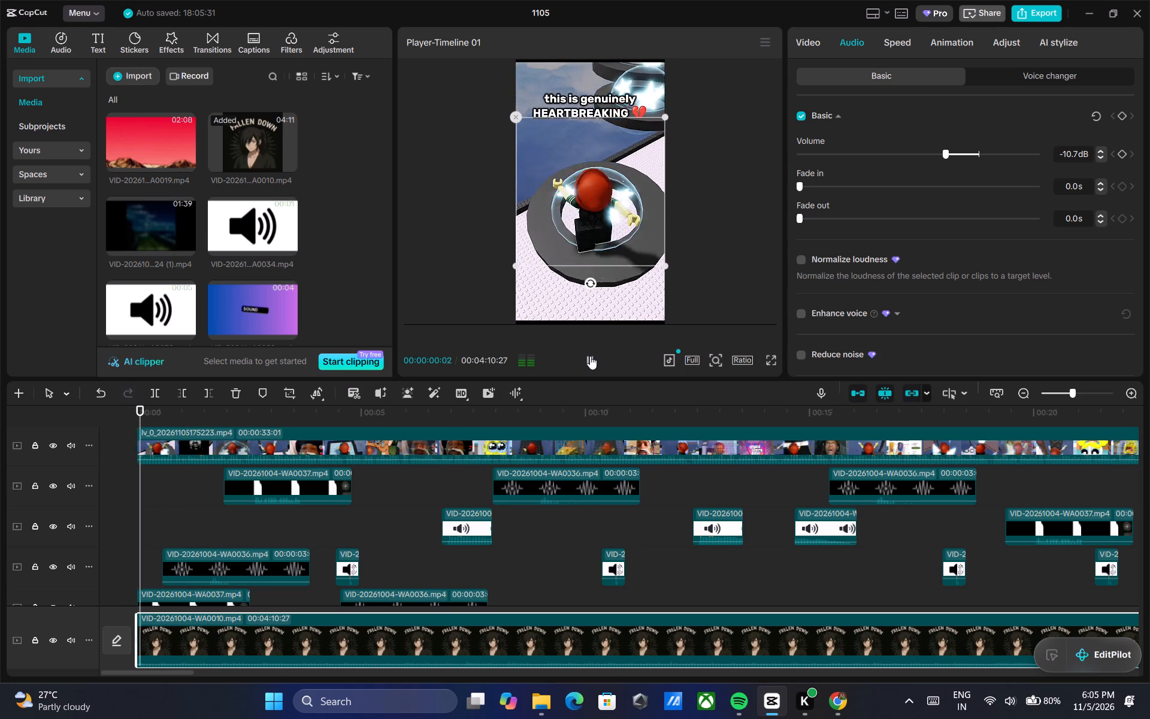
double_click(1104, 158)
click(1104, 158)
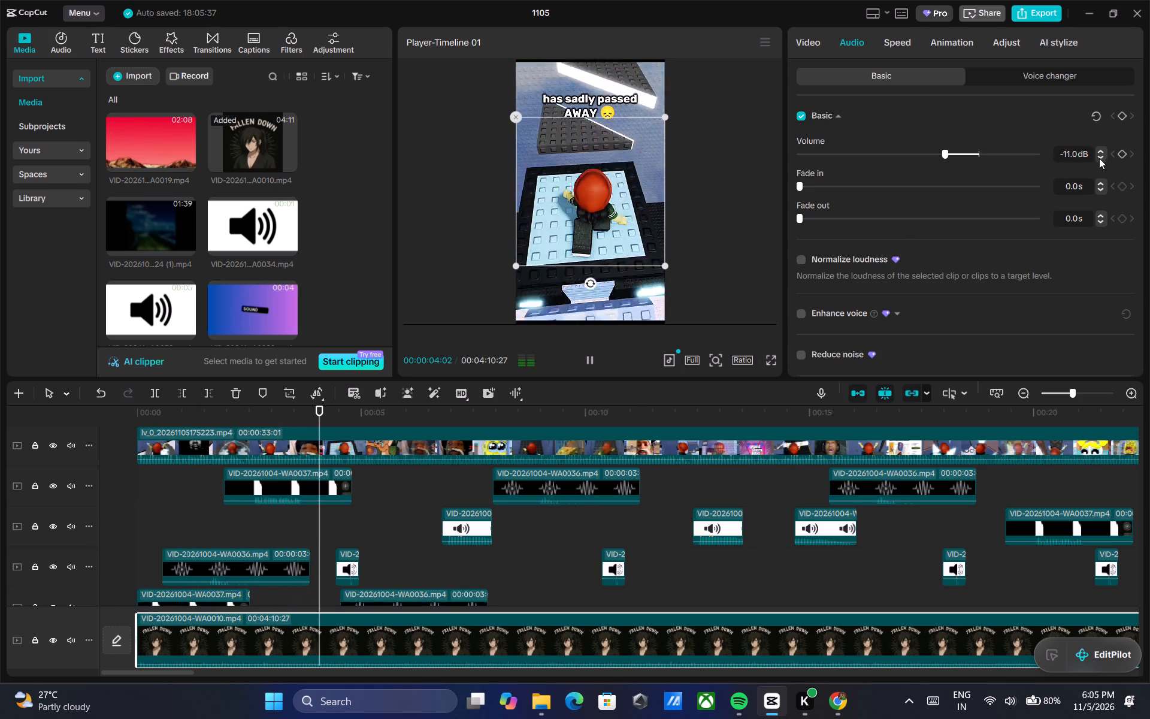
Preview the video in full screen through to the end of the gameplay clip.
click(770, 360)
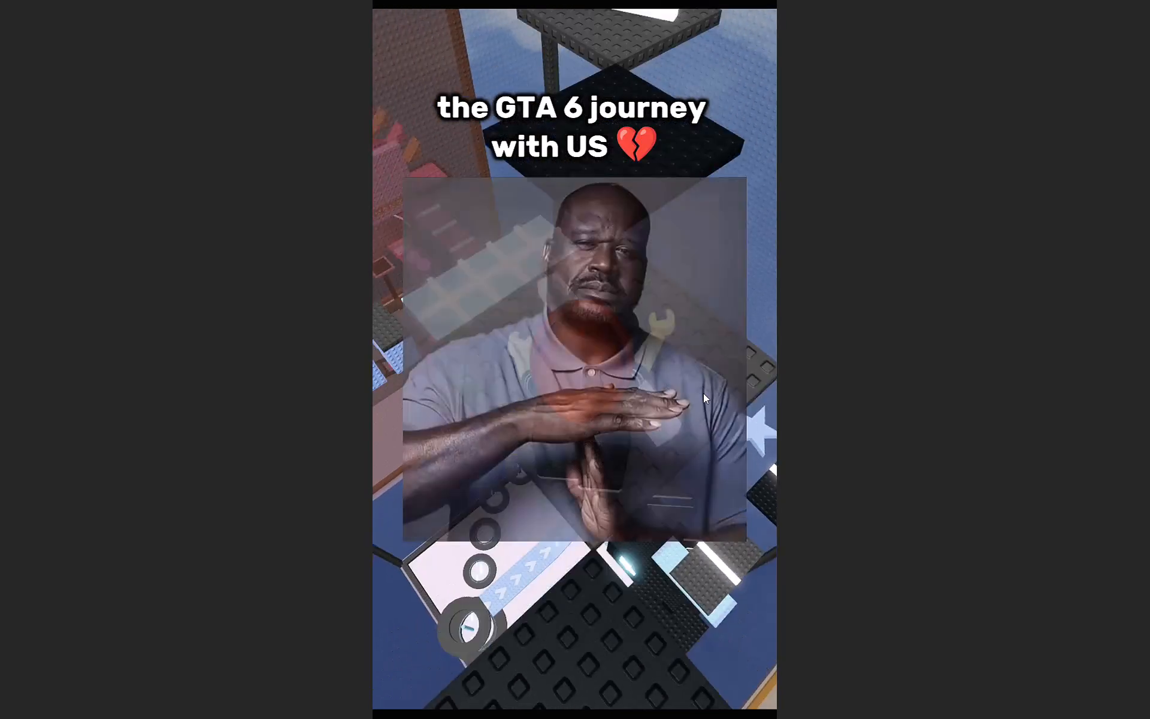
click(609, 456)
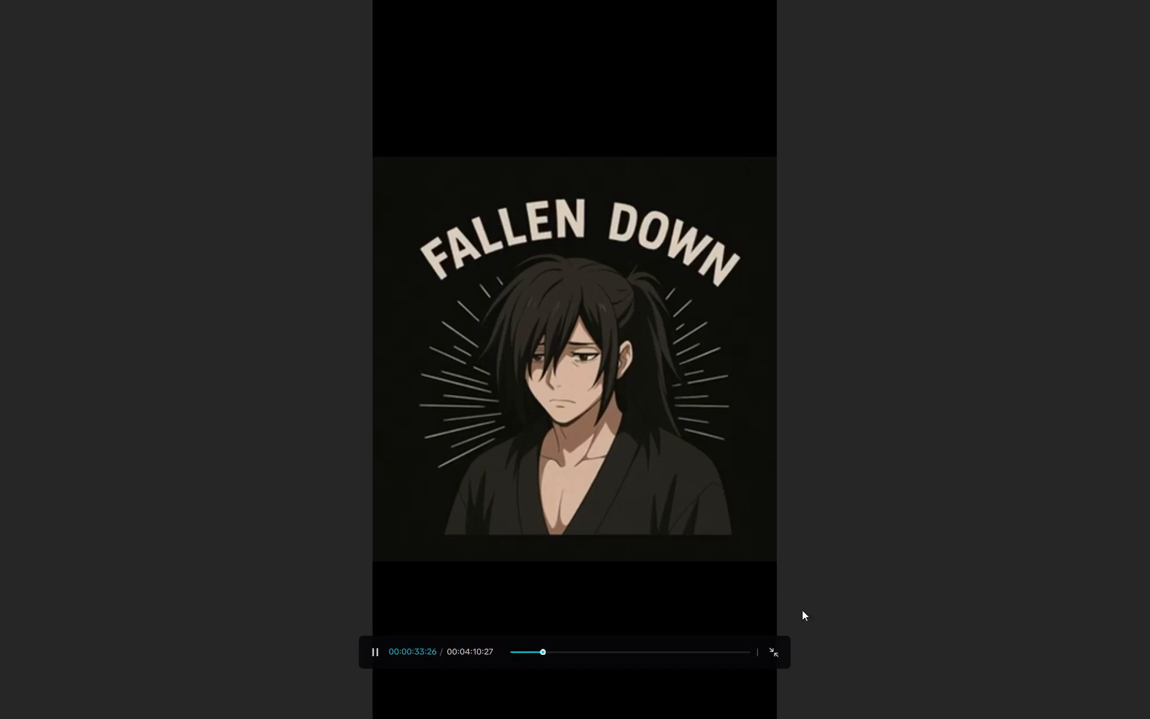
click(777, 651)
Split the "Fallen Down" clip at the gameplay clip's end, 00:00:33:01, and delete the remainder.
drag(790, 419, 743, 419)
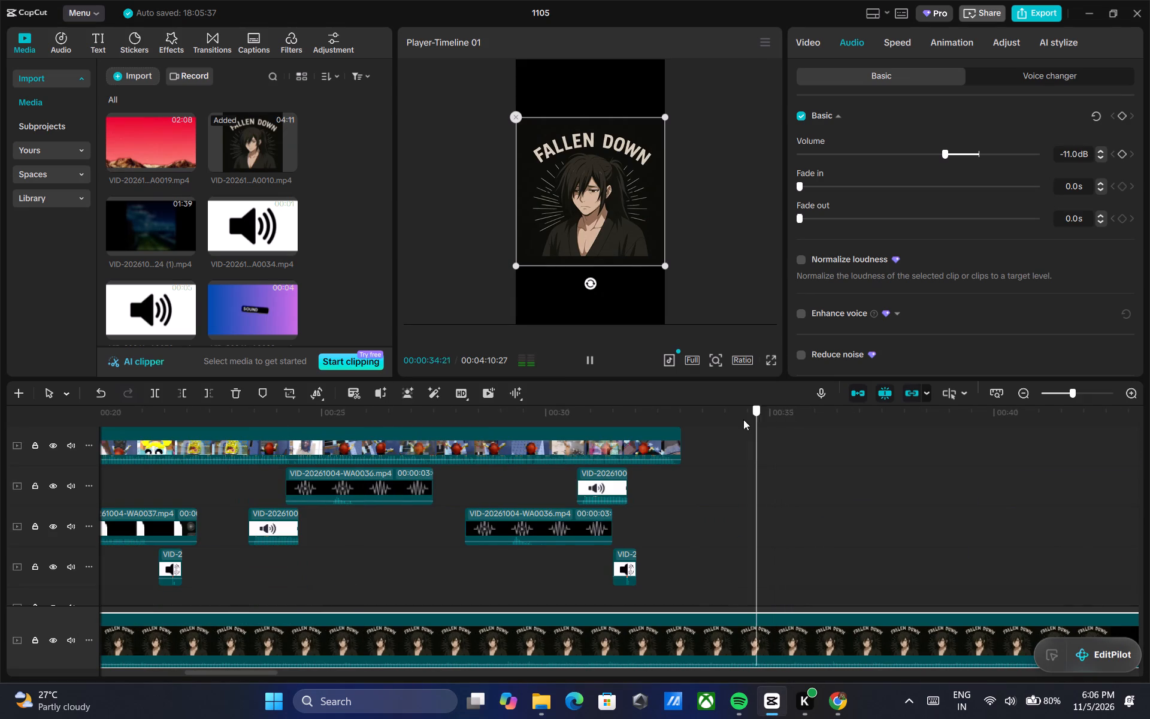
drag(743, 419, 680, 419)
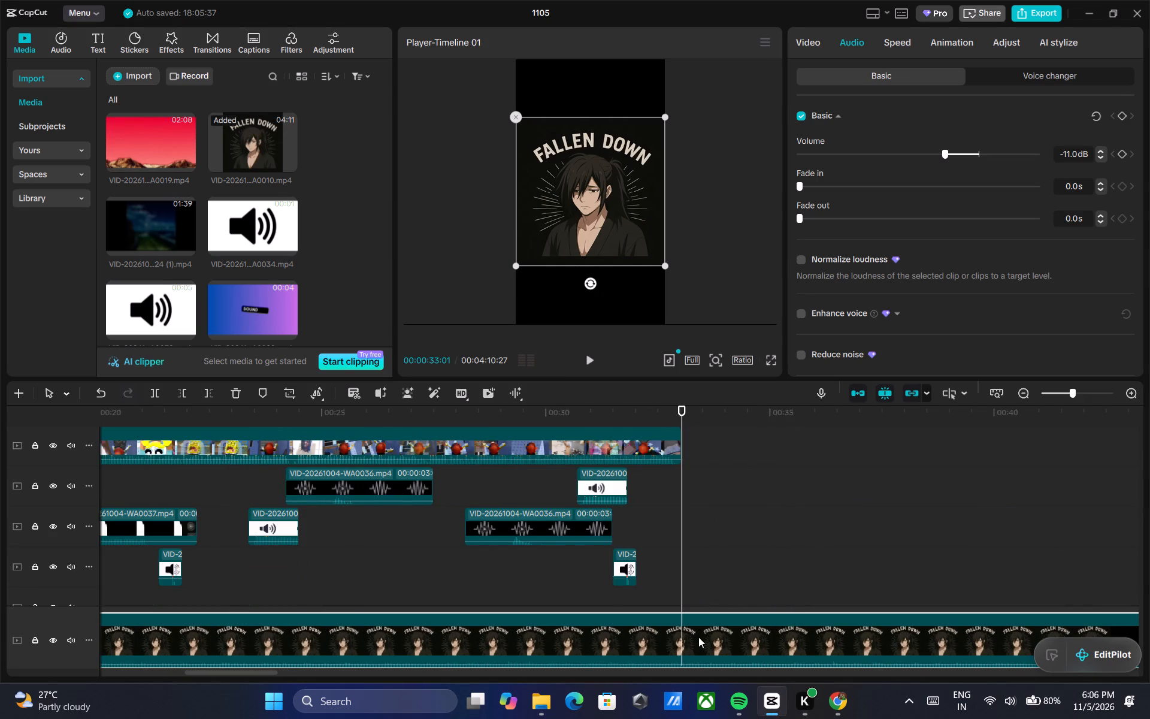
key(ctrl+b)
key(Delete)
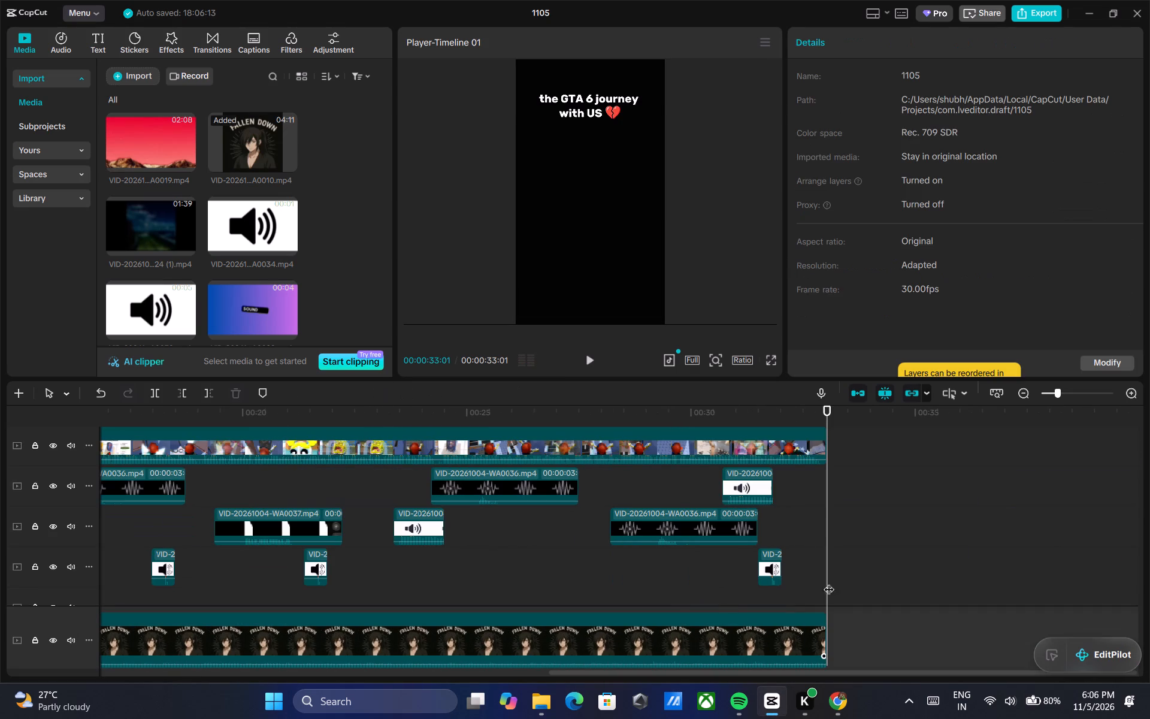
Export the 1105 project with the frame rate set to 60fps.
click(1039, 7)
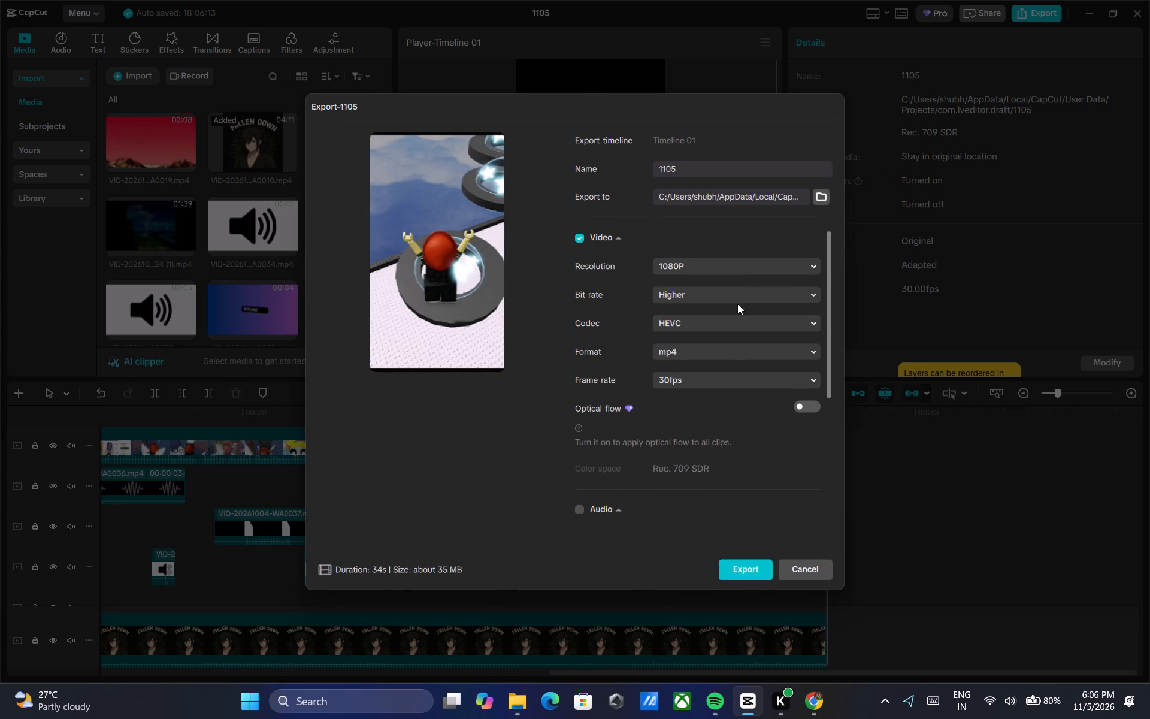
click(735, 384)
click(728, 557)
click(741, 573)
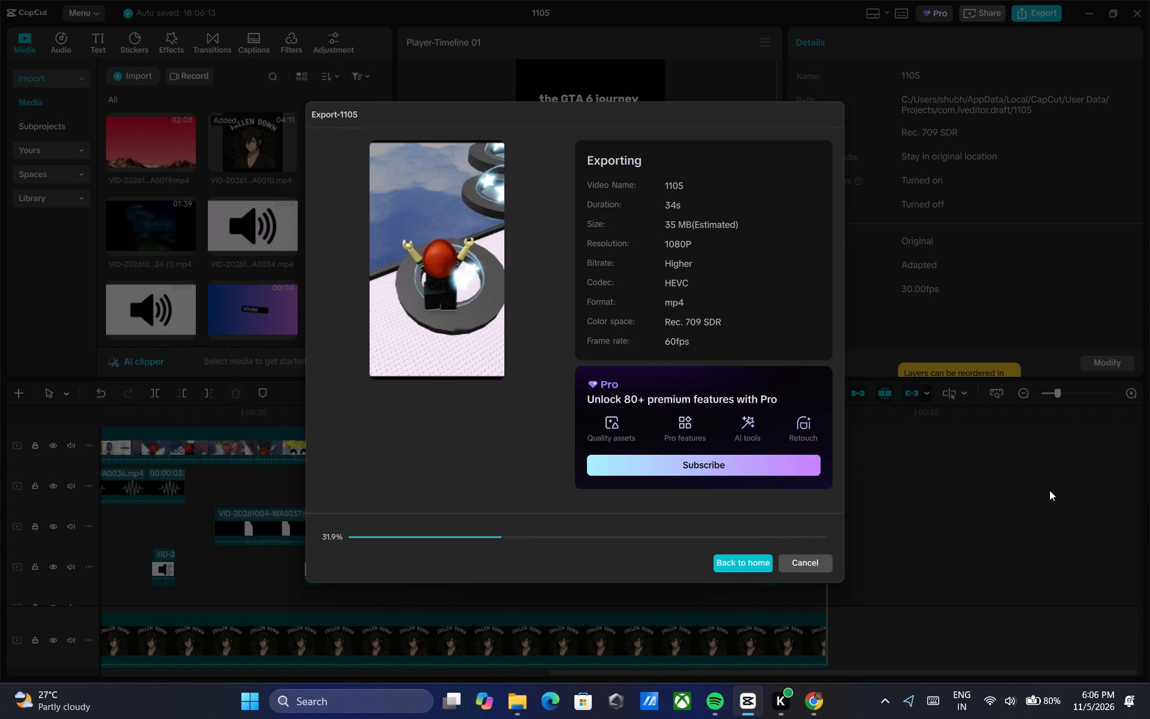
Check the system media playback controls and close the Chrome window holding the PenguinRants Short.
click(1010, 718)
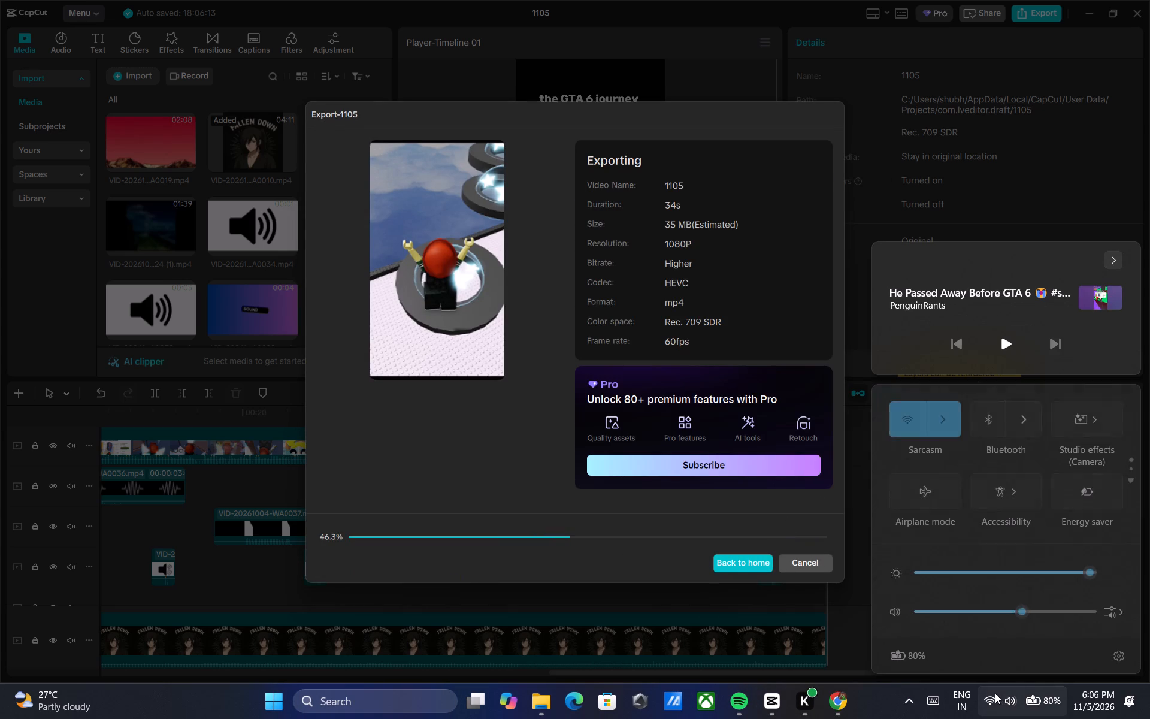
click(1009, 342)
click(1009, 342)
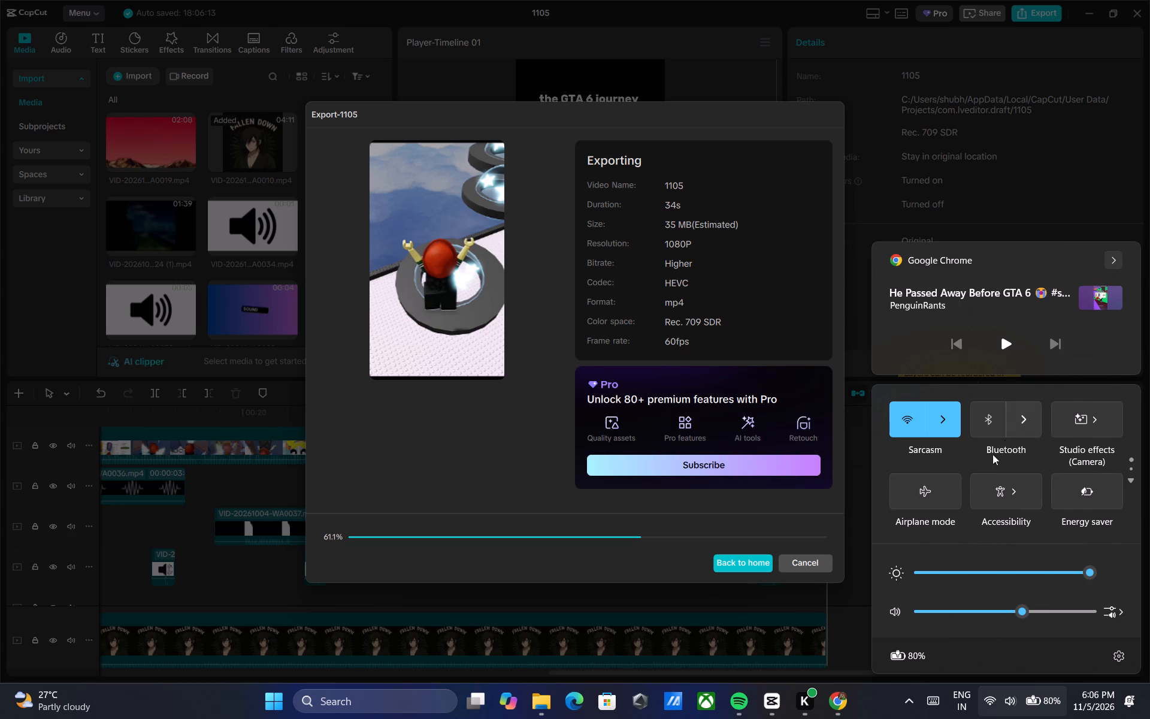
click(1025, 718)
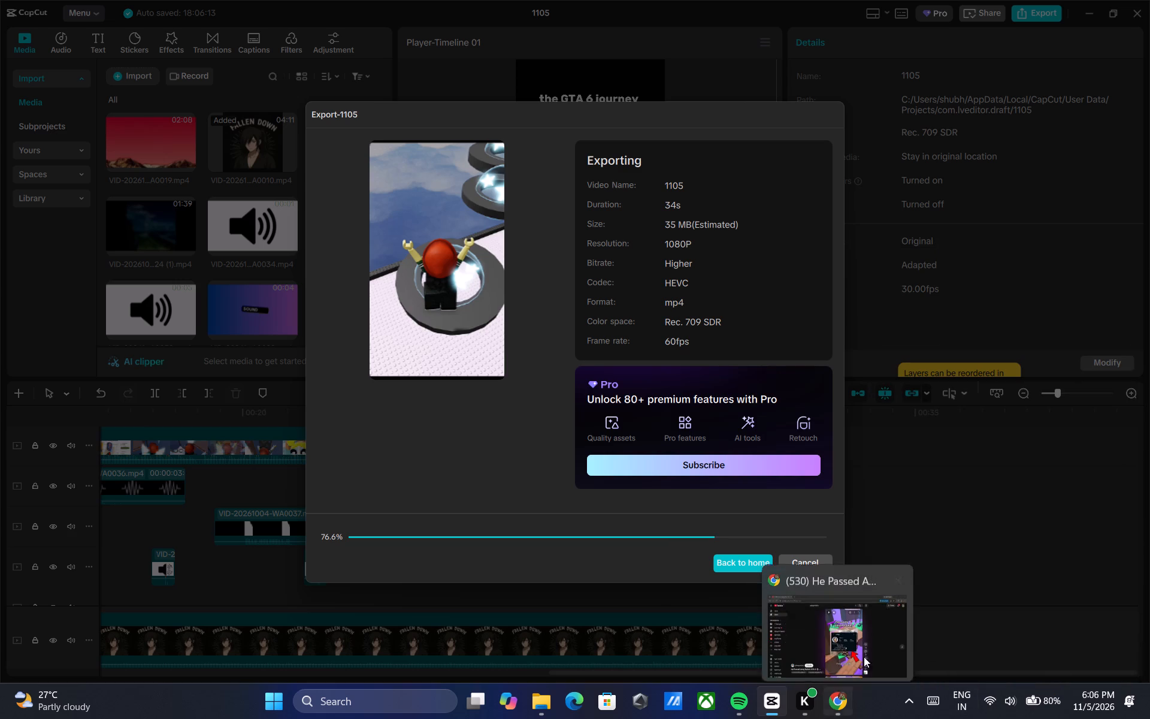
click(900, 569)
click(1025, 701)
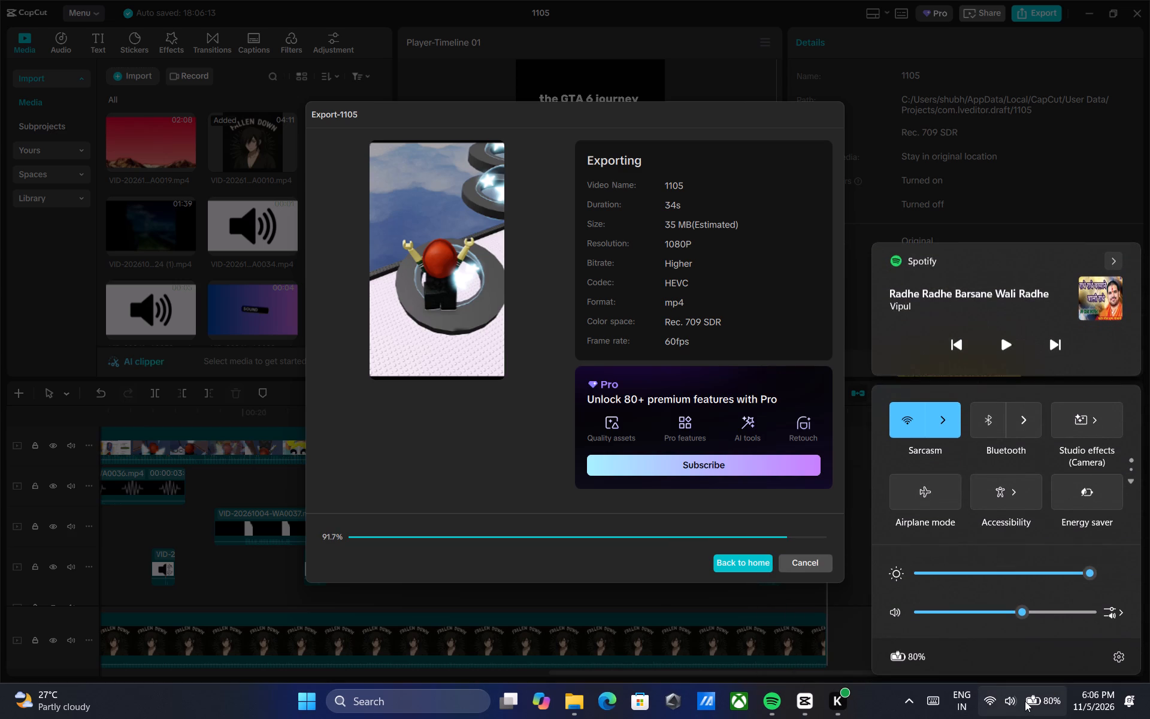
click(1021, 718)
Close the export dialog once the export is finished.
click(805, 555)
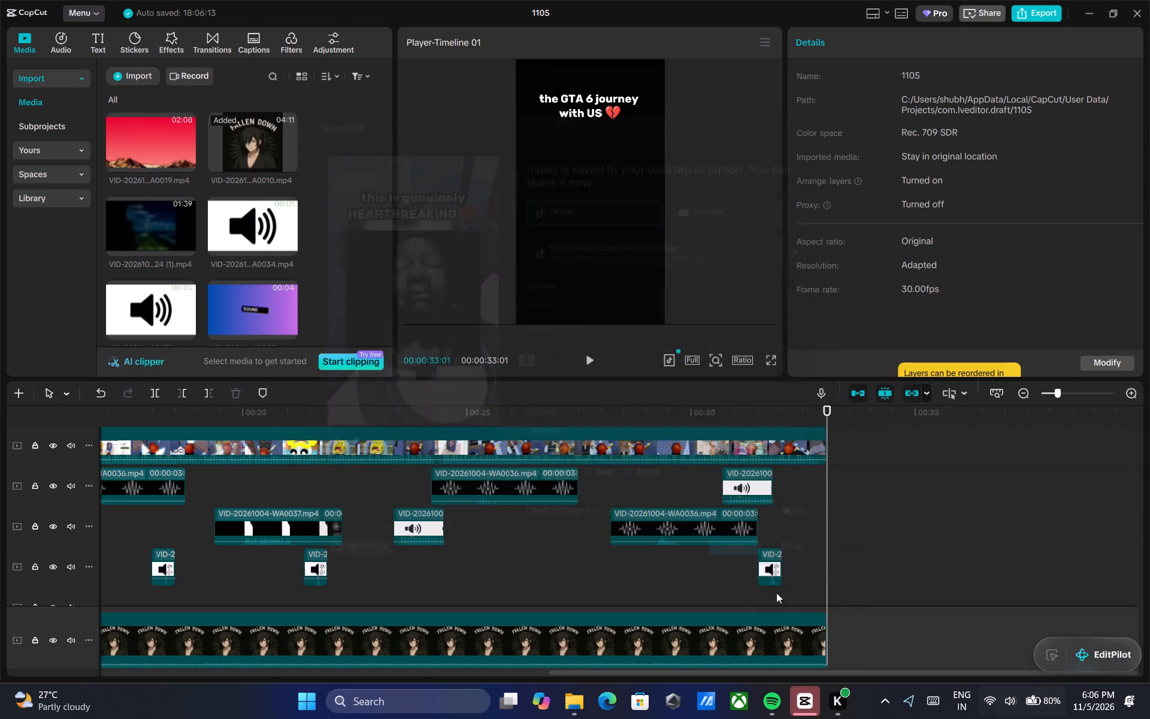
Switch to File Explorer, open CapCut's Videos folder and select the exported 1105 video for a file action.
click(547, 709)
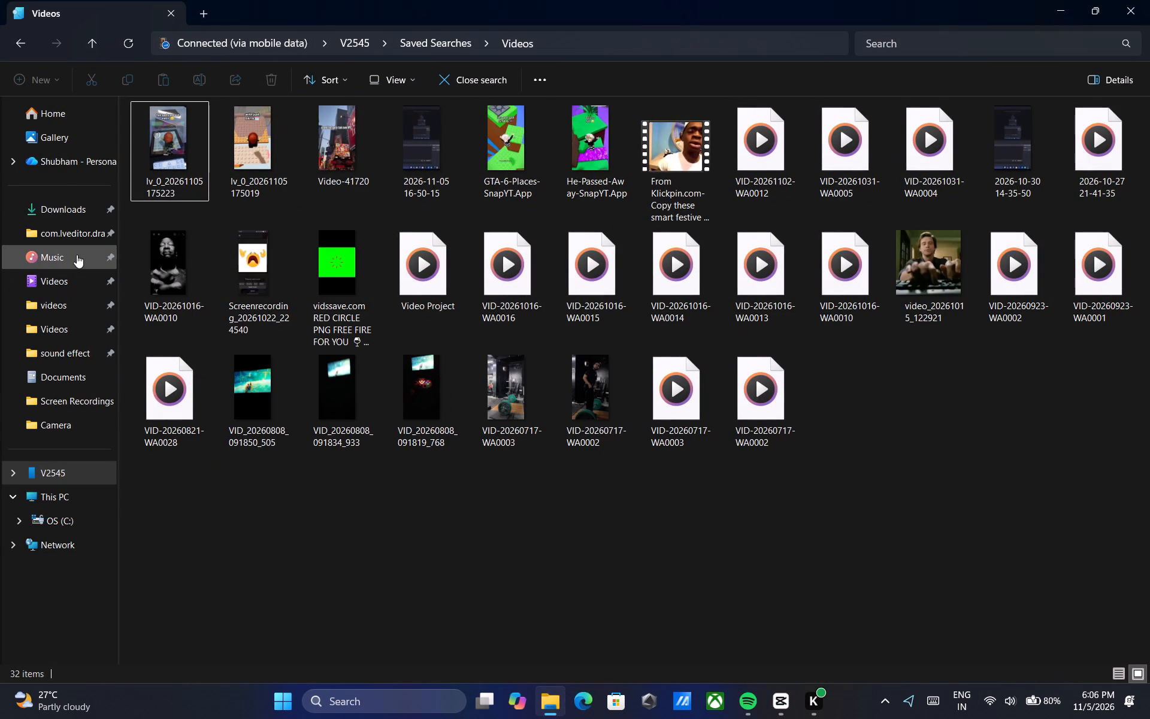
click(65, 294)
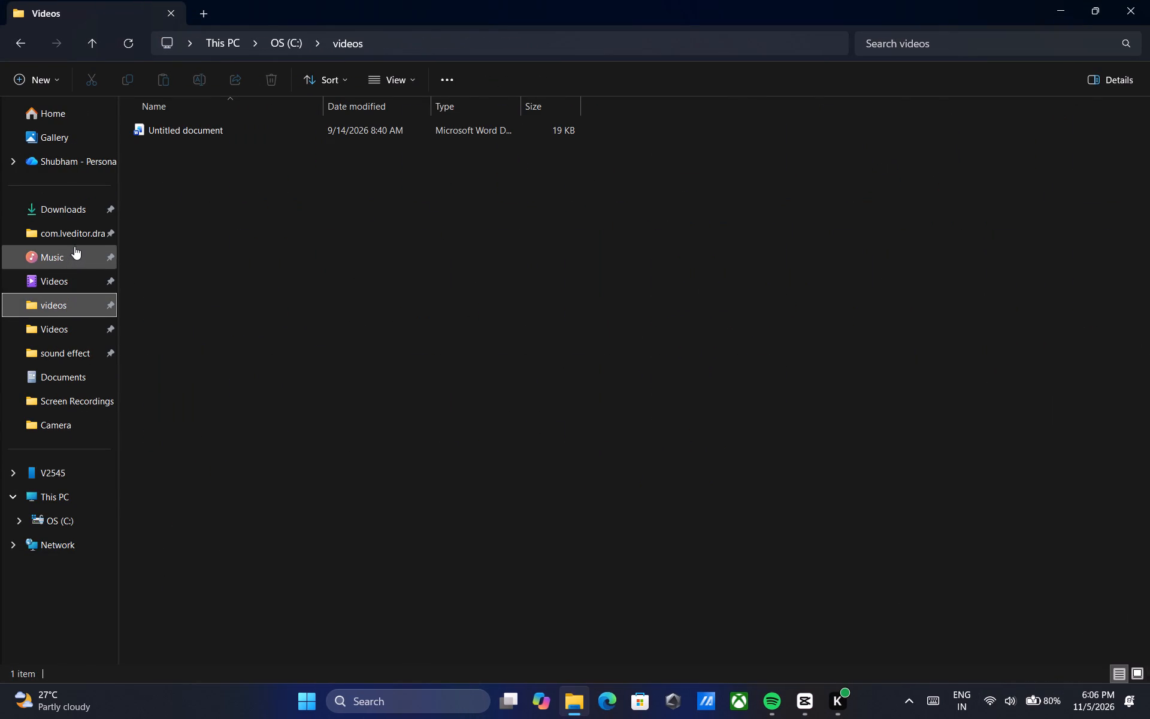
click(78, 322)
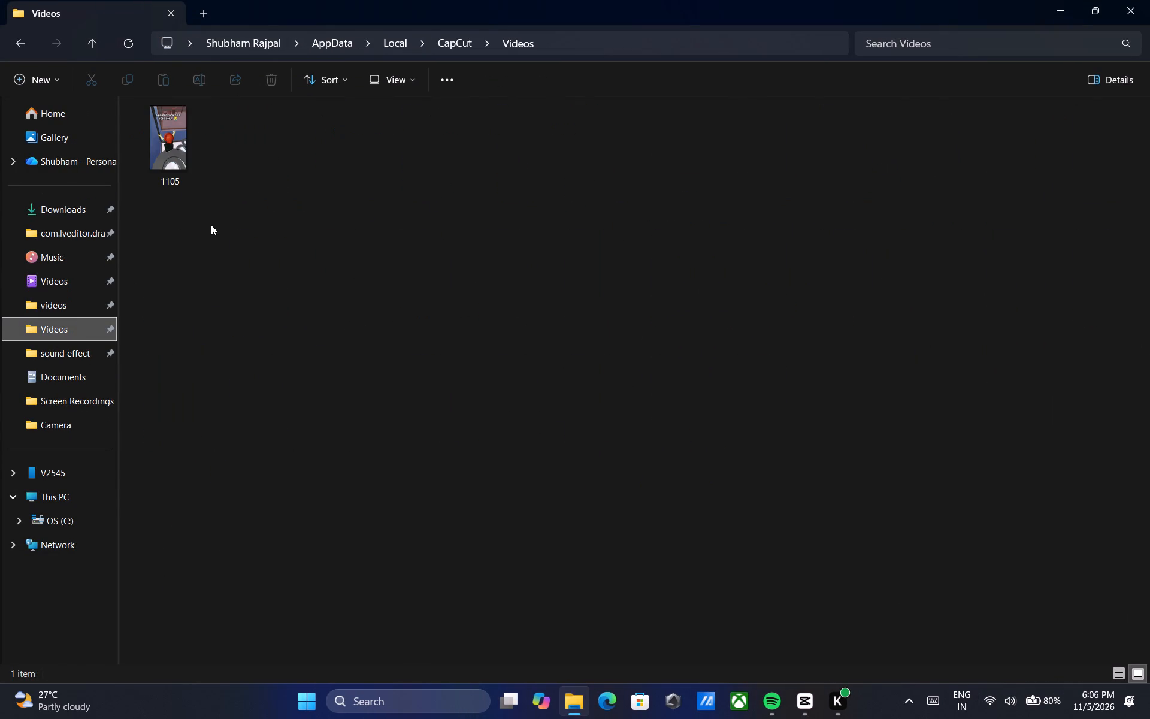
click(167, 162)
right_click(167, 162)
click(233, 273)
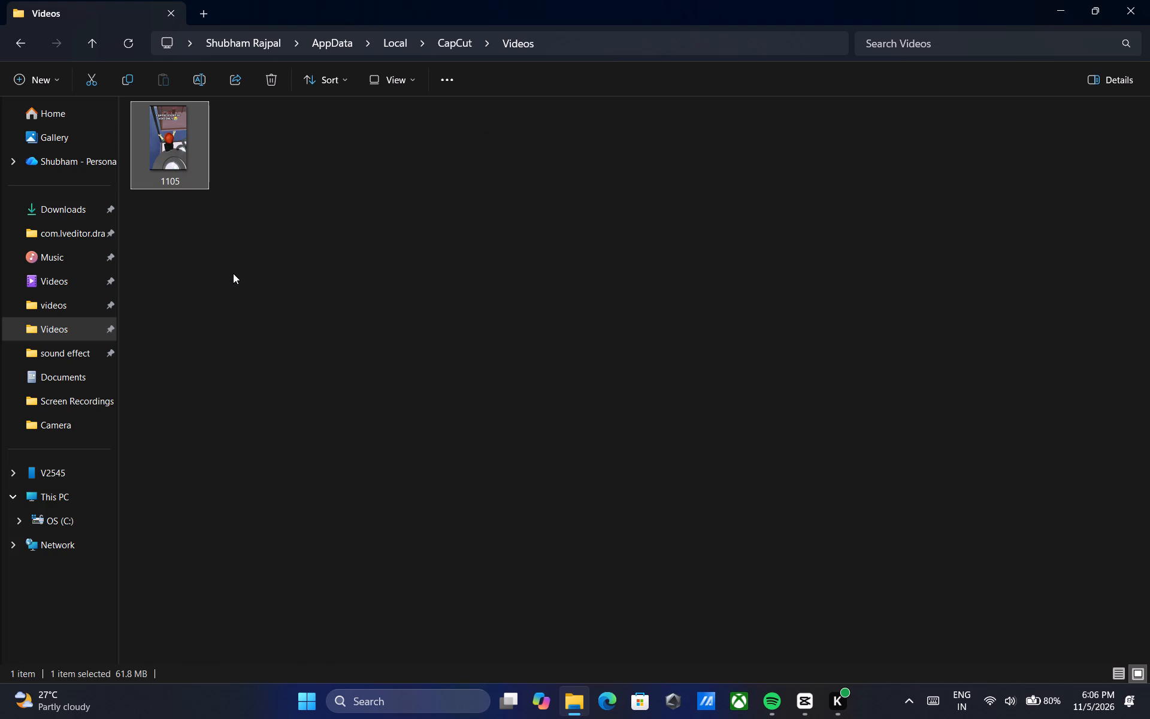